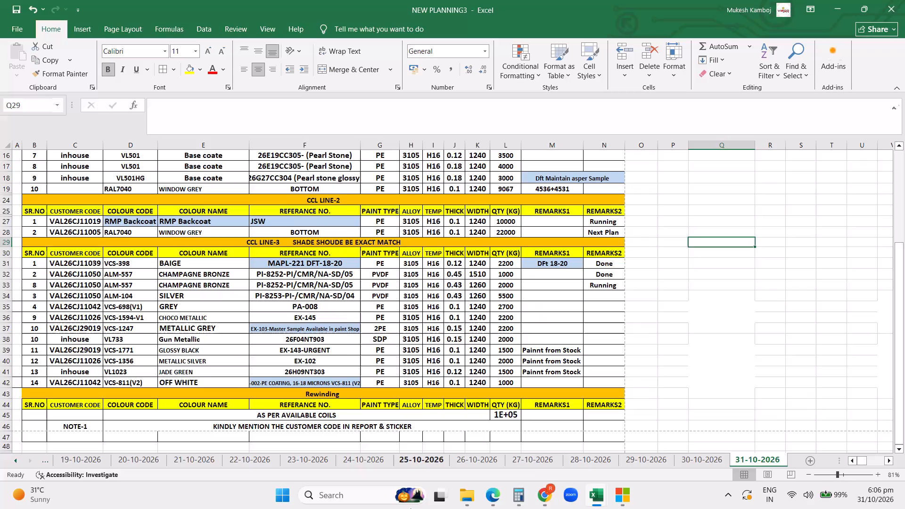
# Switch to the Pending Order 12oct26 workbook and clear the CCL Remark1 filter on the 12Oct26 sheet.
pyautogui.click(592, 503)
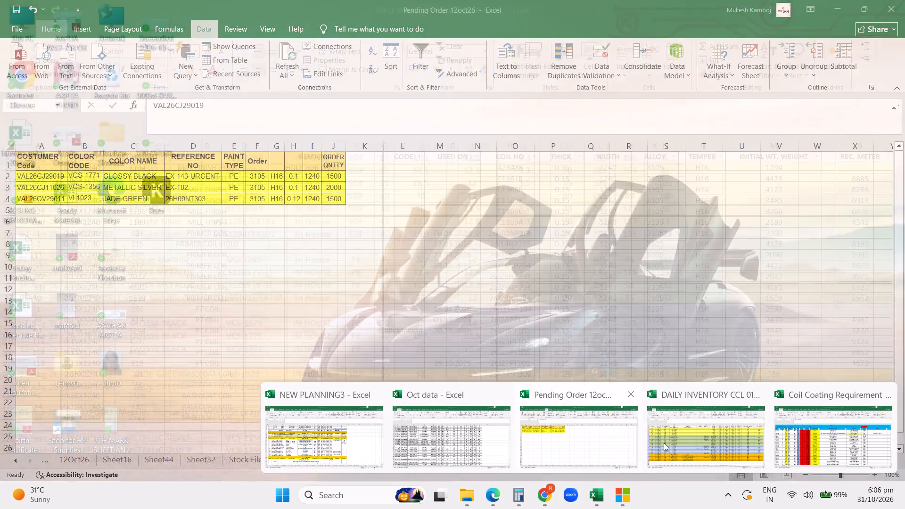
pyautogui.click(587, 432)
pyautogui.click(73, 463)
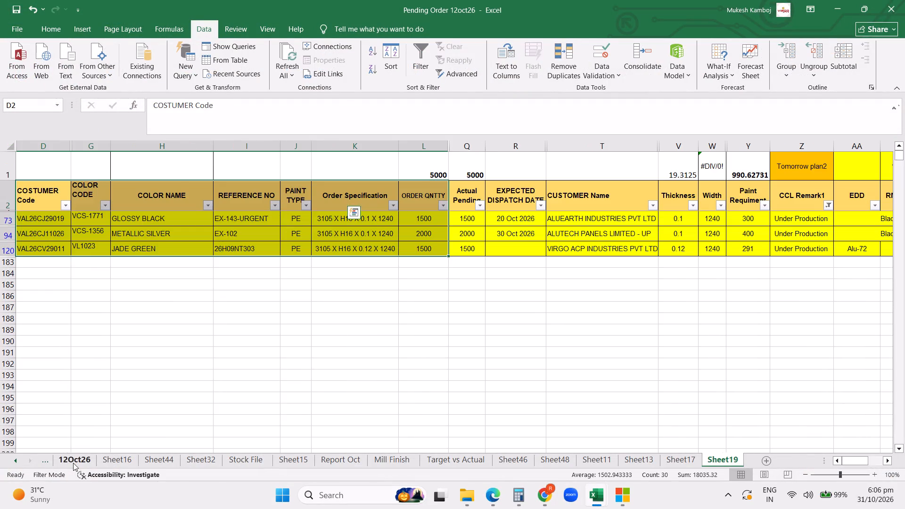
pyautogui.click(239, 413)
pyautogui.scroll(5, 536, 324)
pyautogui.click(828, 204)
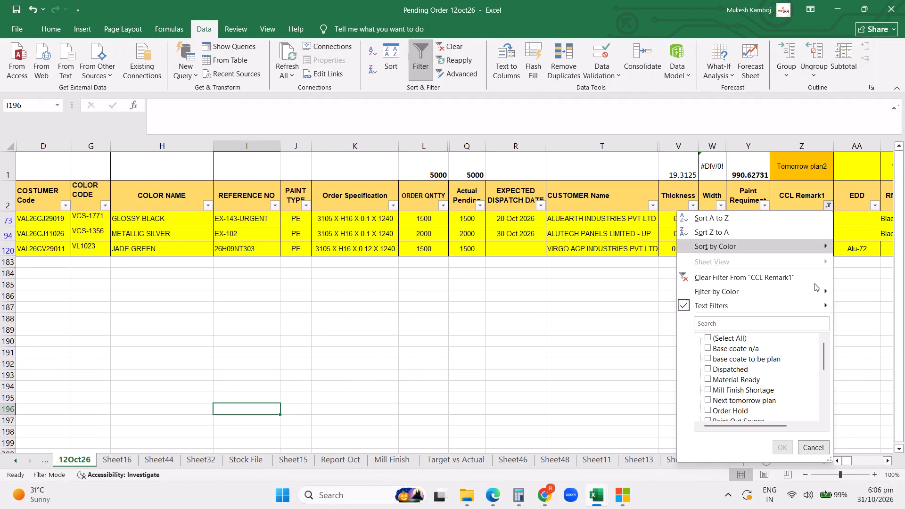
pyautogui.click(758, 279)
pyautogui.click(588, 278)
pyautogui.scroll(5, 602, 279)
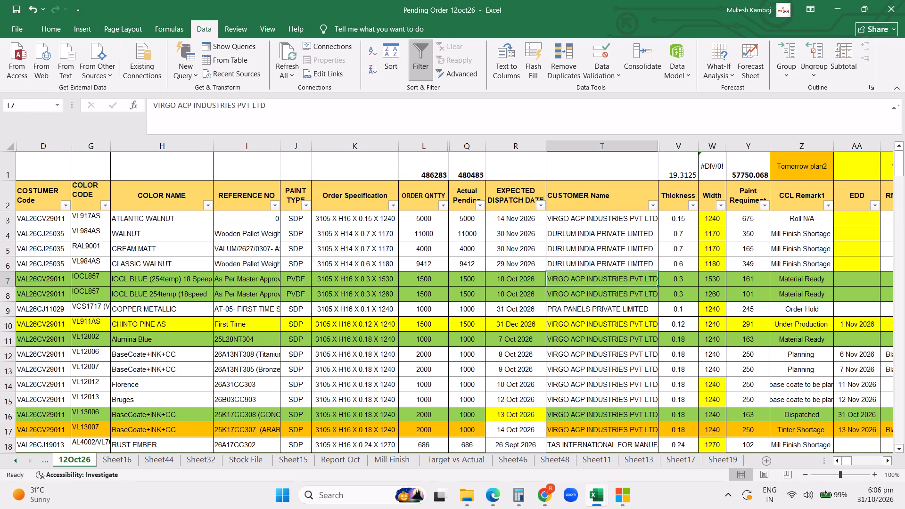
pyautogui.scroll(4, 616, 277)
# On the Stock File sheet, clear the filter from the Customer Name column.
pyautogui.click(247, 460)
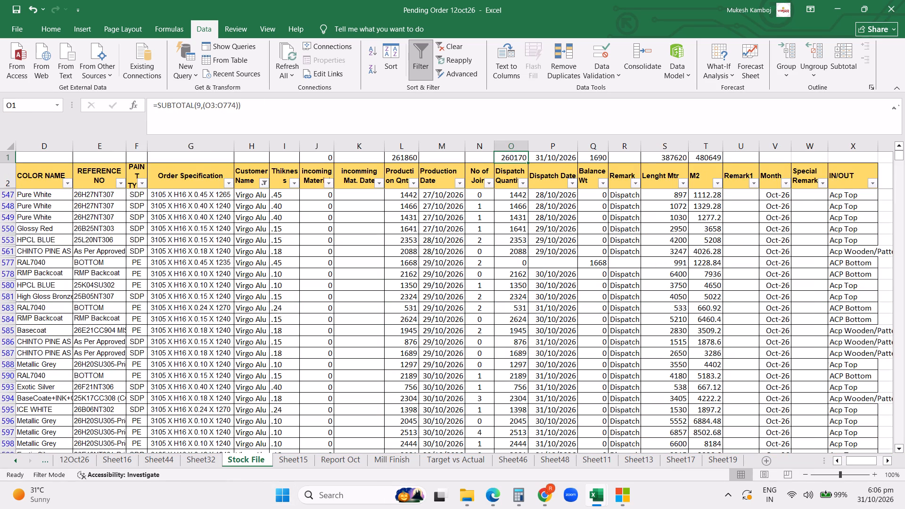
pyautogui.click(312, 362)
pyautogui.scroll(3, 302, 285)
pyautogui.click(263, 182)
pyautogui.click(176, 255)
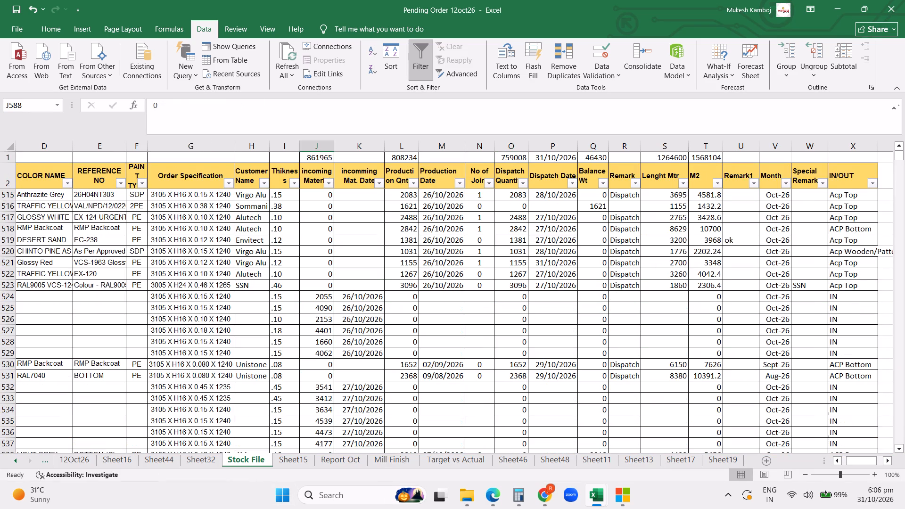
pyautogui.click(248, 261)
pyautogui.scroll(17, 162, 262)
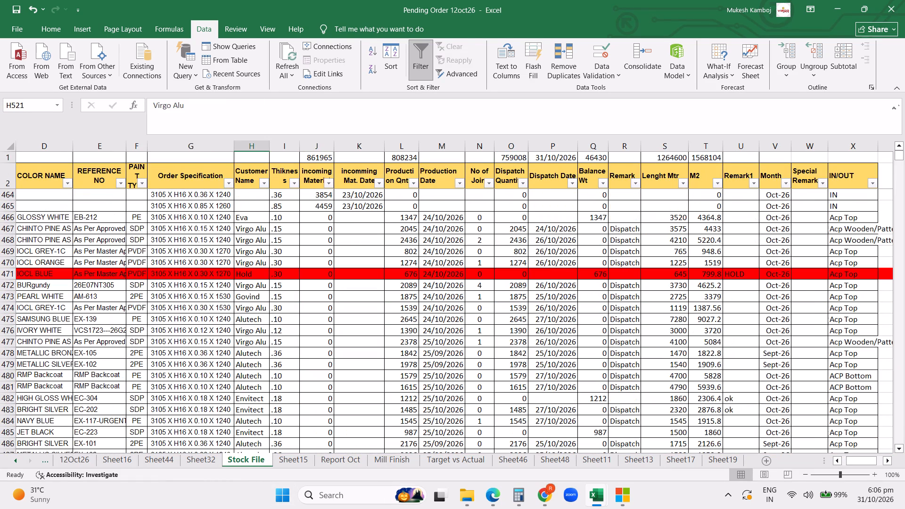
pyautogui.scroll(-3, 534, 367)
pyautogui.scroll(15, 442, 313)
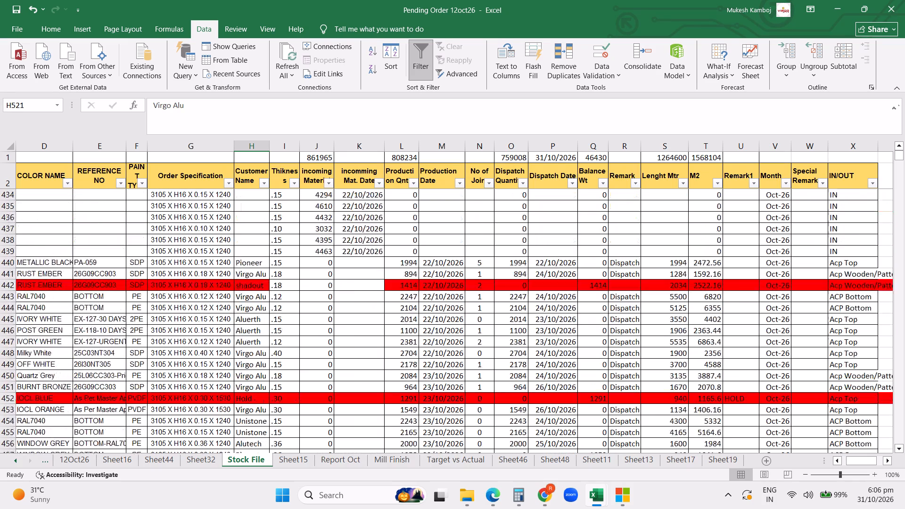
pyautogui.scroll(4, 349, 253)
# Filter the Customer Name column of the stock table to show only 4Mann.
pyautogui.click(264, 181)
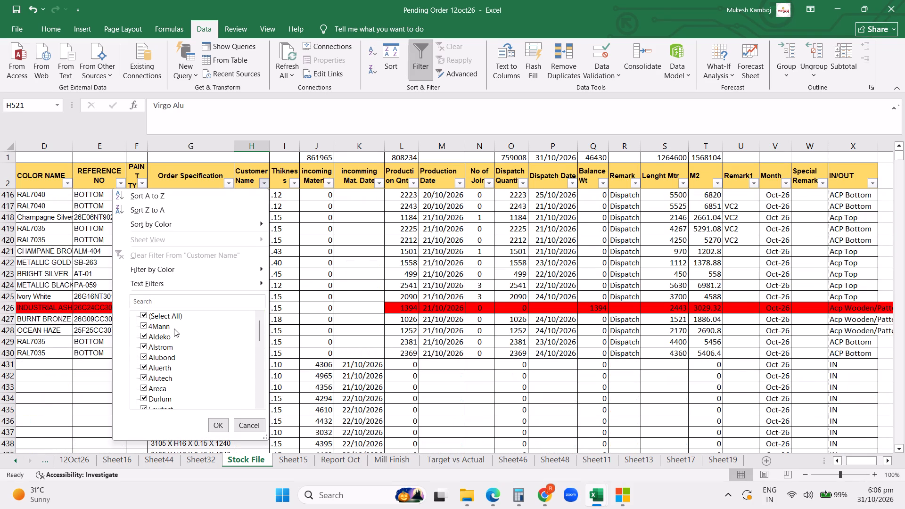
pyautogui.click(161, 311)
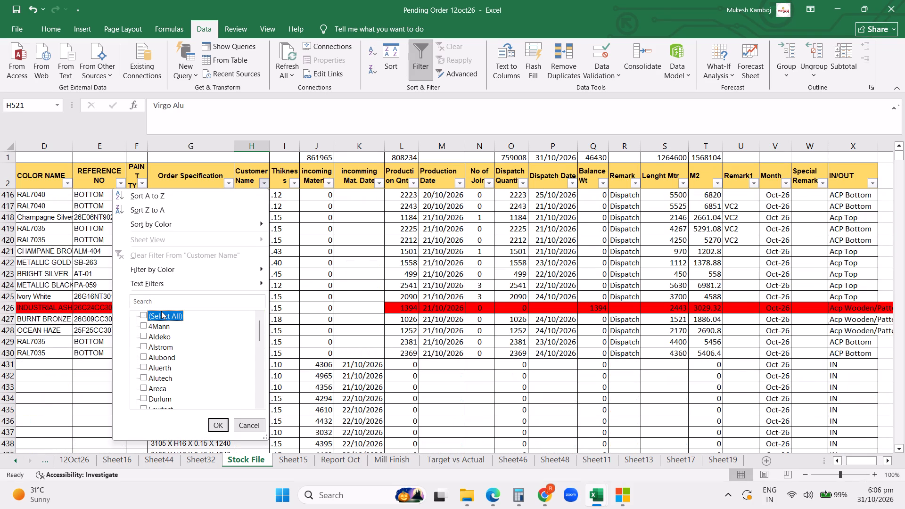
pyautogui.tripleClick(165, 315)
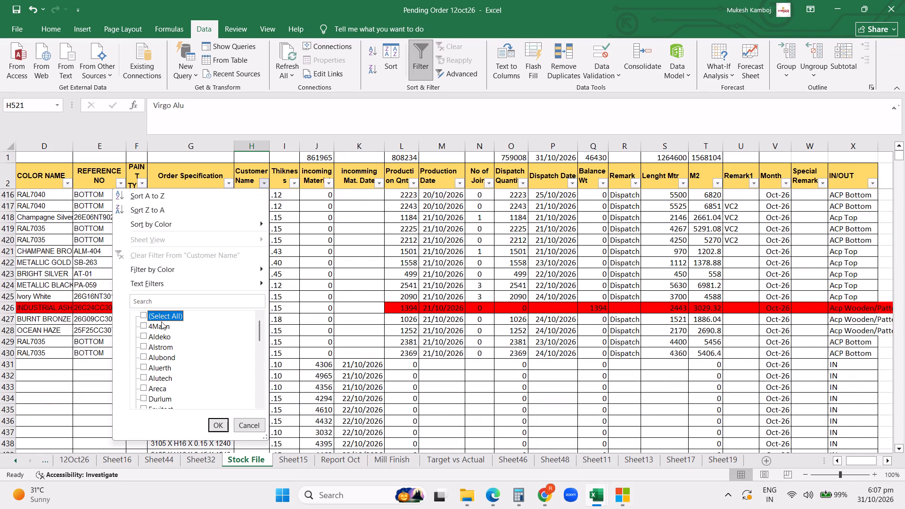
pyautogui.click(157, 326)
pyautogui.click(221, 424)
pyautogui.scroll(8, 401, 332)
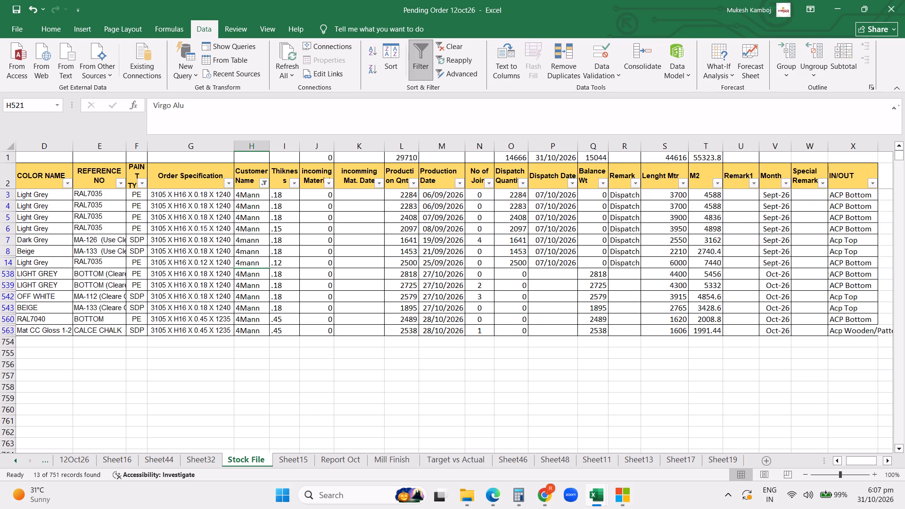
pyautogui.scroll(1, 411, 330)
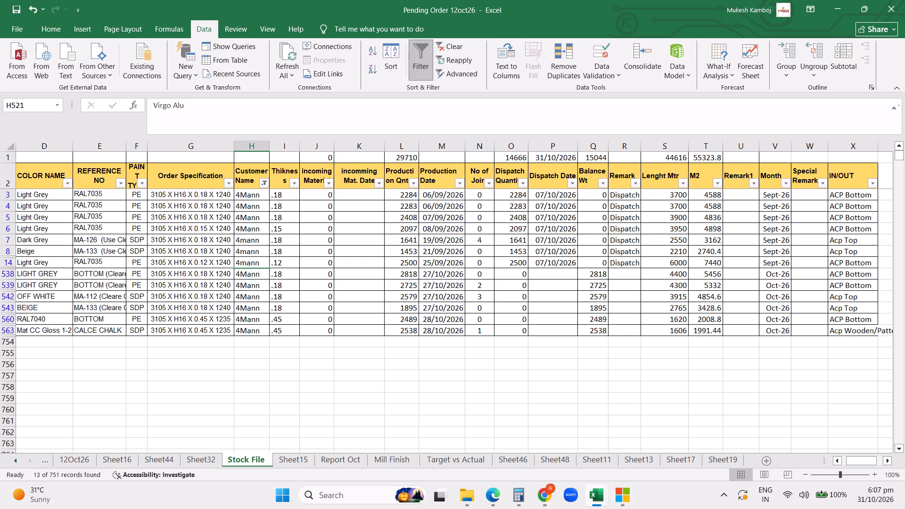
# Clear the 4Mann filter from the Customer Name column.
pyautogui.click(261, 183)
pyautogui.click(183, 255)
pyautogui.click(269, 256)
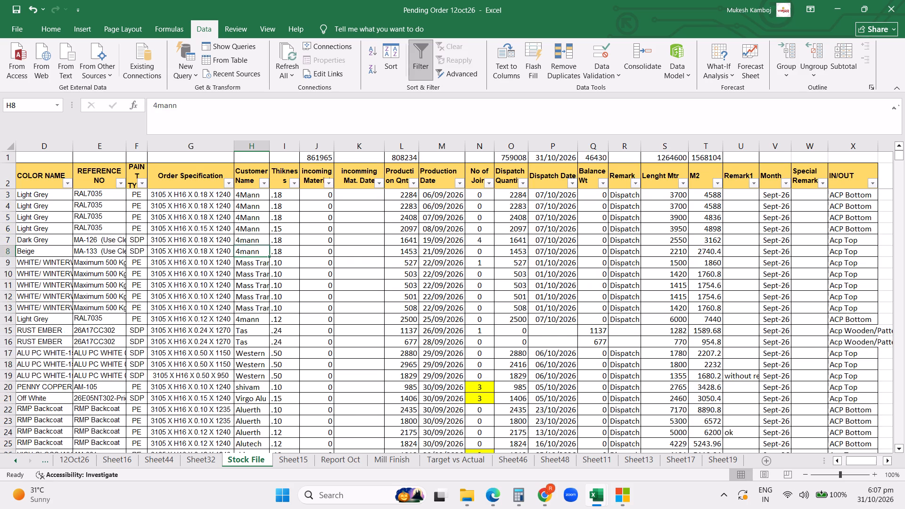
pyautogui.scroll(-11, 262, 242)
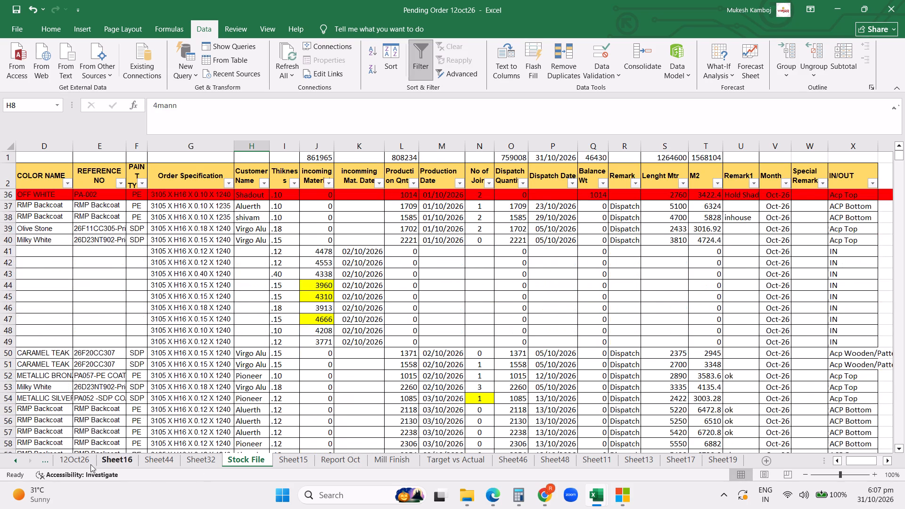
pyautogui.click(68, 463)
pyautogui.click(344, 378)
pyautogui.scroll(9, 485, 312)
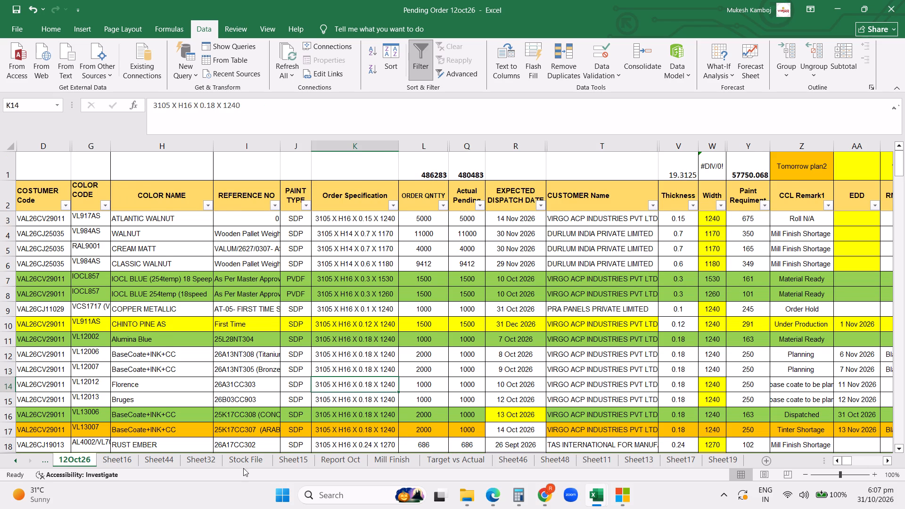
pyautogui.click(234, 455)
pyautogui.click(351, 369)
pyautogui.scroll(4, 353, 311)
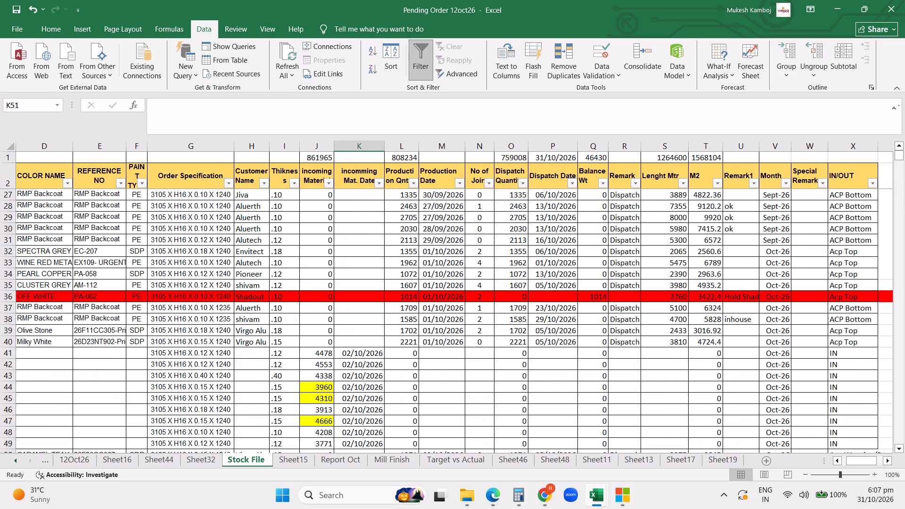
# Filter the Dispatch Quantity column of the Stock File sheet to show only rows with 0.
pyautogui.click(510, 212)
pyautogui.click(525, 182)
pyautogui.click(411, 315)
pyautogui.click(402, 325)
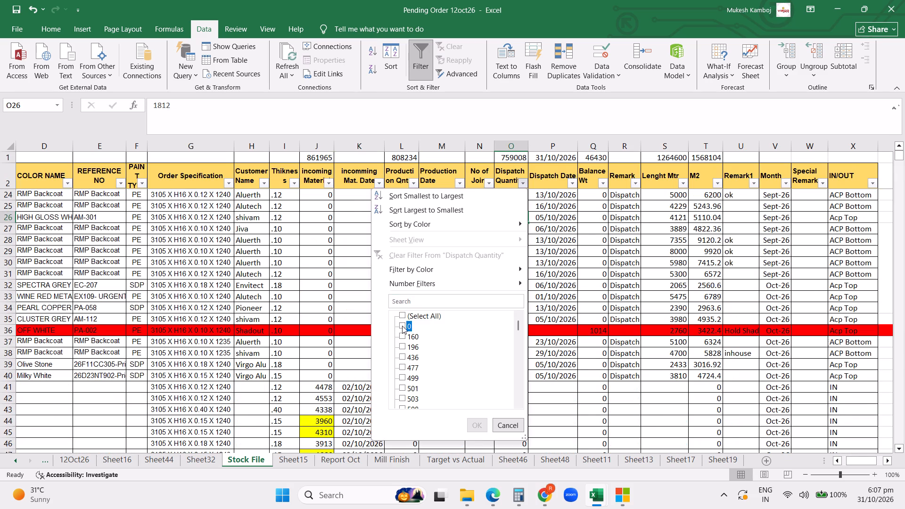
pyautogui.click(469, 424)
pyautogui.scroll(20, 383, 373)
pyautogui.scroll(1, 383, 373)
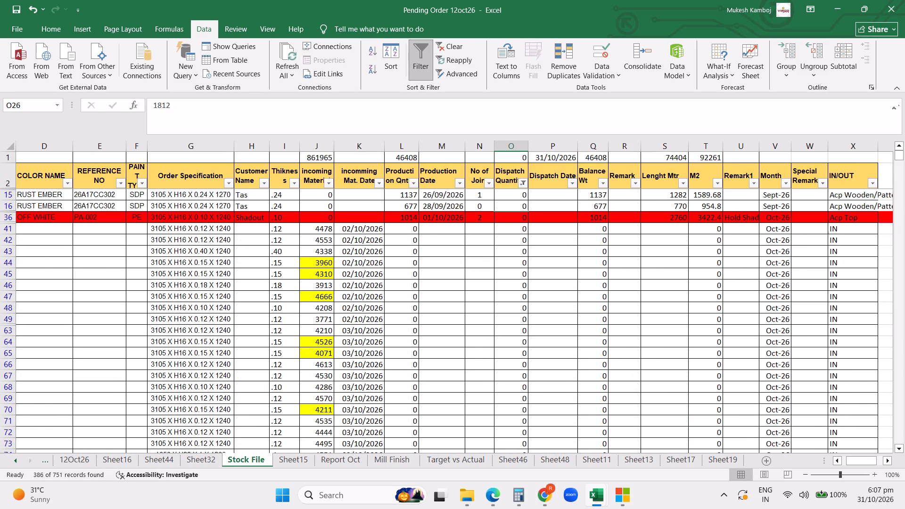
# Filter the Customer Name column to 4Mann so only that customer's undispatched coils are listed.
pyautogui.moveTo(272, 186); pyautogui.dragTo(269, 181)
pyautogui.click(268, 180)
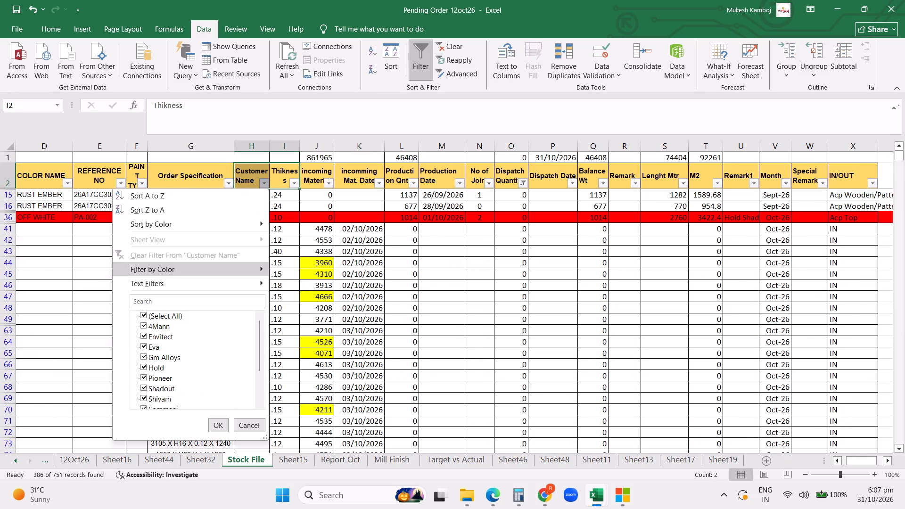
pyautogui.click(164, 317)
pyautogui.click(156, 330)
pyautogui.click(209, 422)
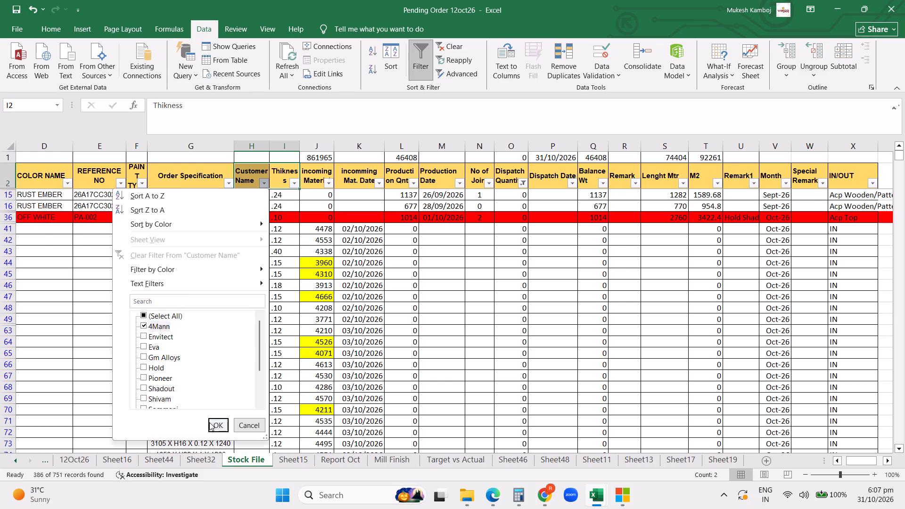
pyautogui.scroll(19, 535, 331)
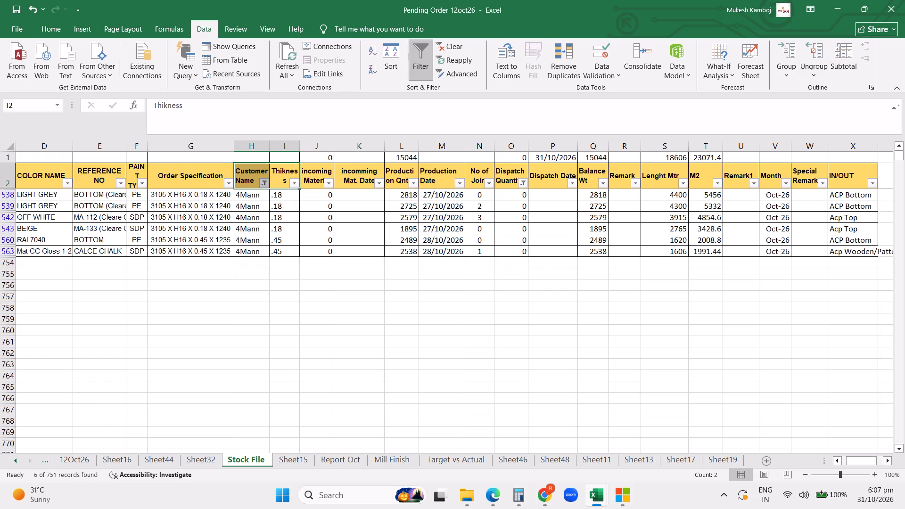
# Copy the date 31/10/2026 from cell P1 into the Dispatch Date cells of all six 4Mann rows.
pyautogui.click(551, 156)
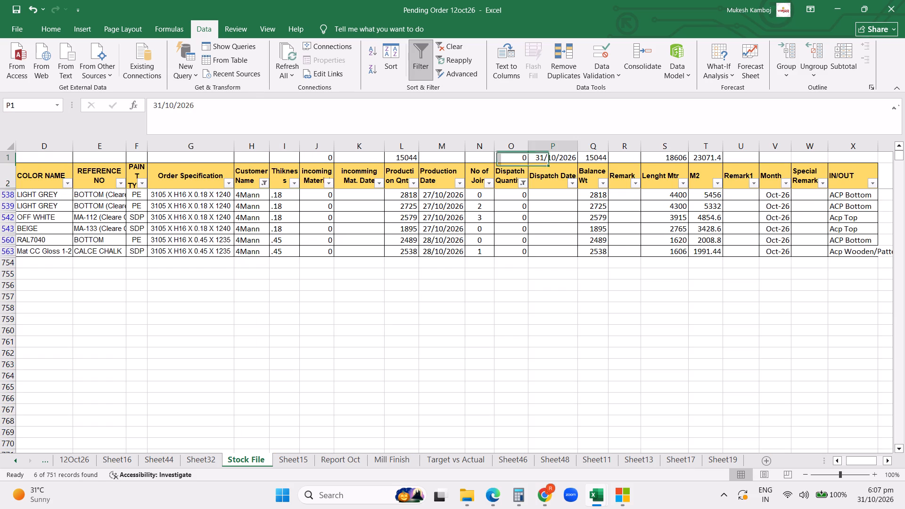
pyautogui.hotkey('ctrl', 'c')
pyautogui.moveTo(552, 193); pyautogui.dragTo(545, 250)
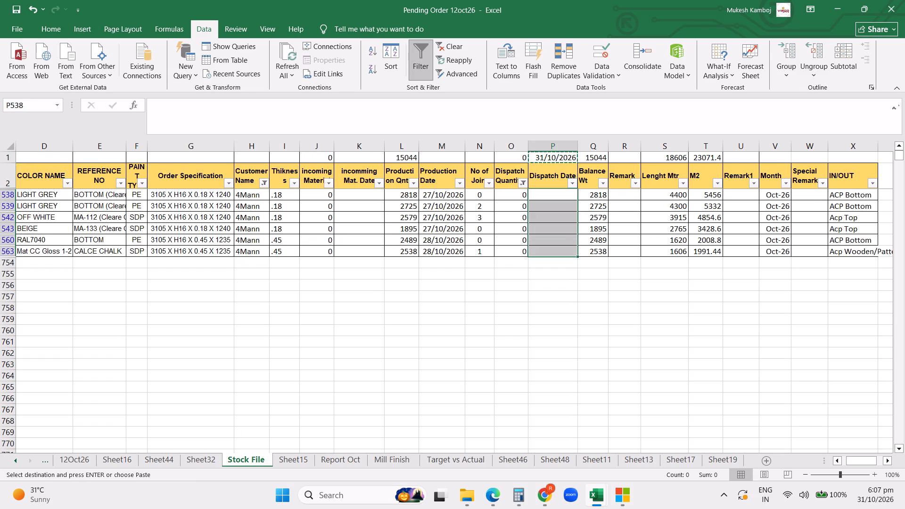
pyautogui.press('Return')
# Enter the six 4Mann rows' dispatch quantities in order: 2818, 2725, 2579, 1895, 2489 and 2538.
pyautogui.click(506, 195)
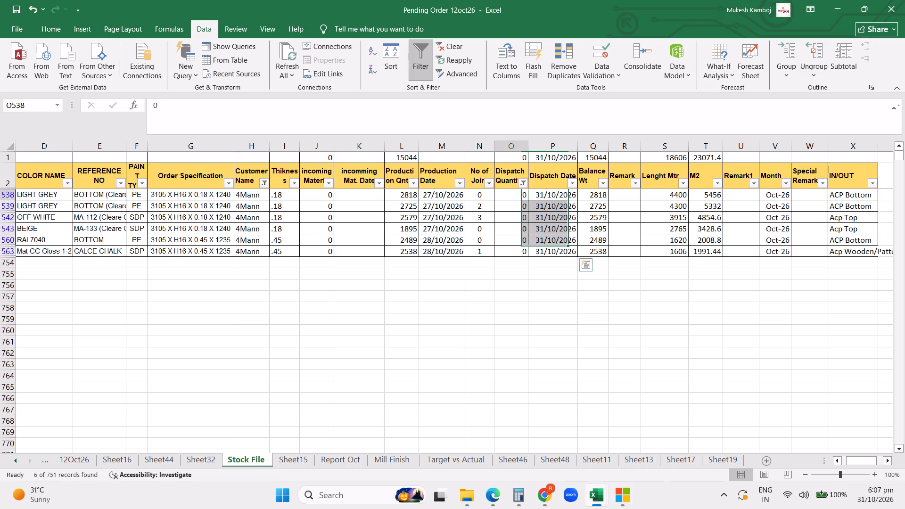
pyautogui.write('2818')
pyautogui.press('Return')
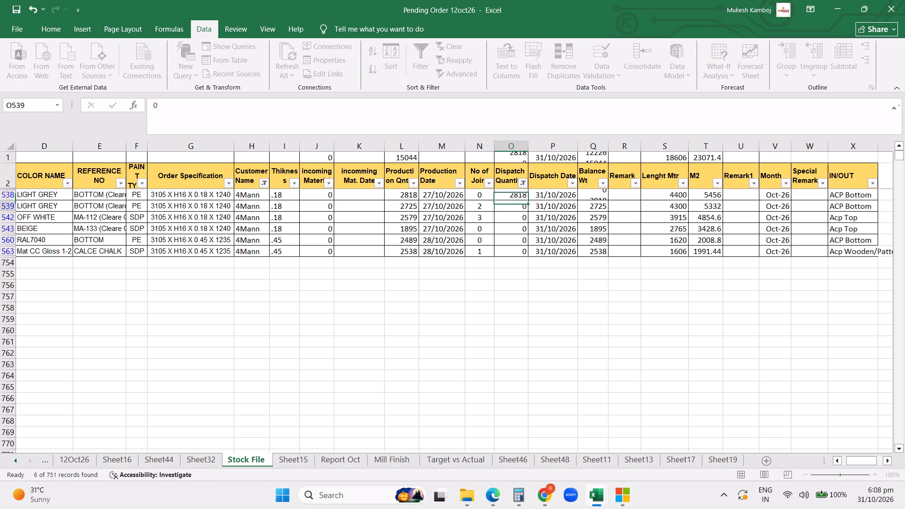
pyautogui.write('2725')
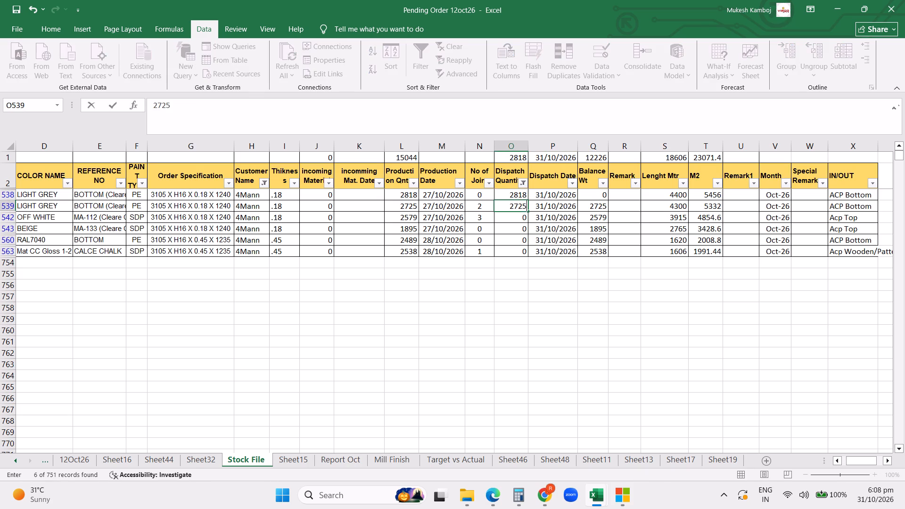
pyautogui.press('Return')
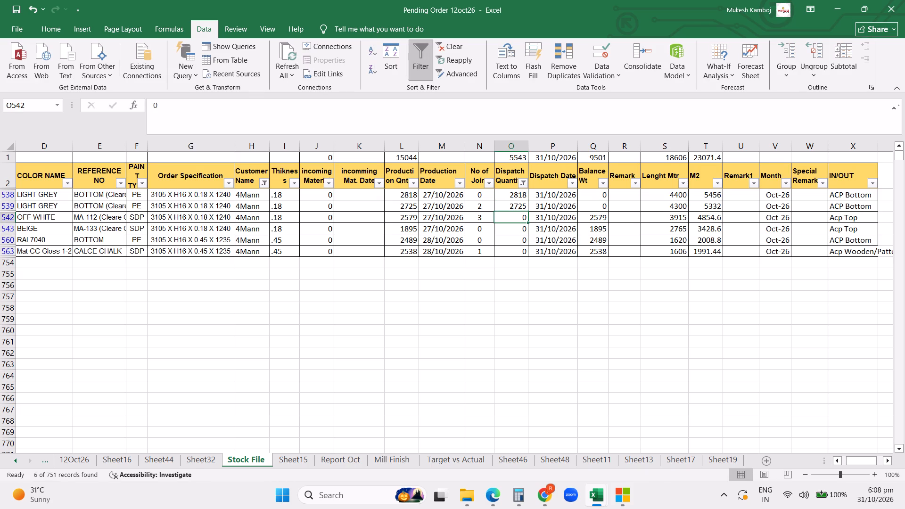
pyautogui.write('2579')
pyautogui.press('Return')
pyautogui.write('1895')
pyautogui.press('Return')
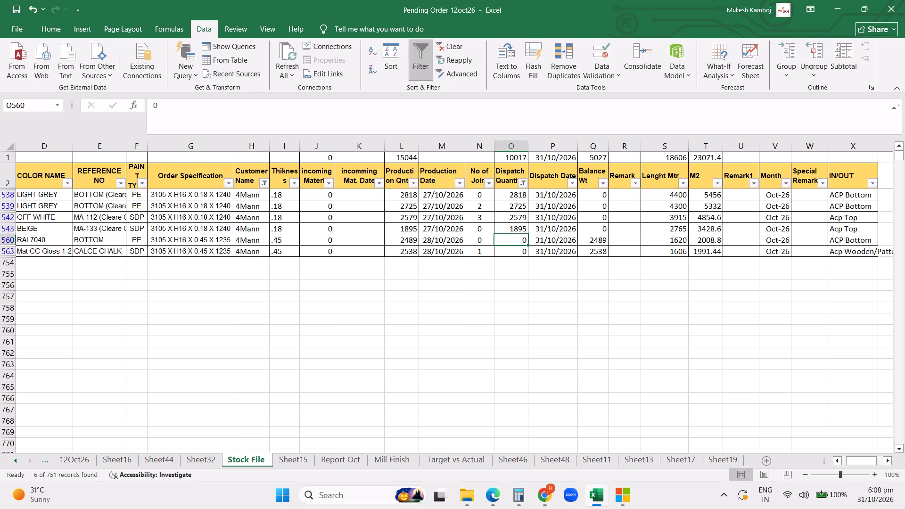
pyautogui.write('2489')
pyautogui.press('Return')
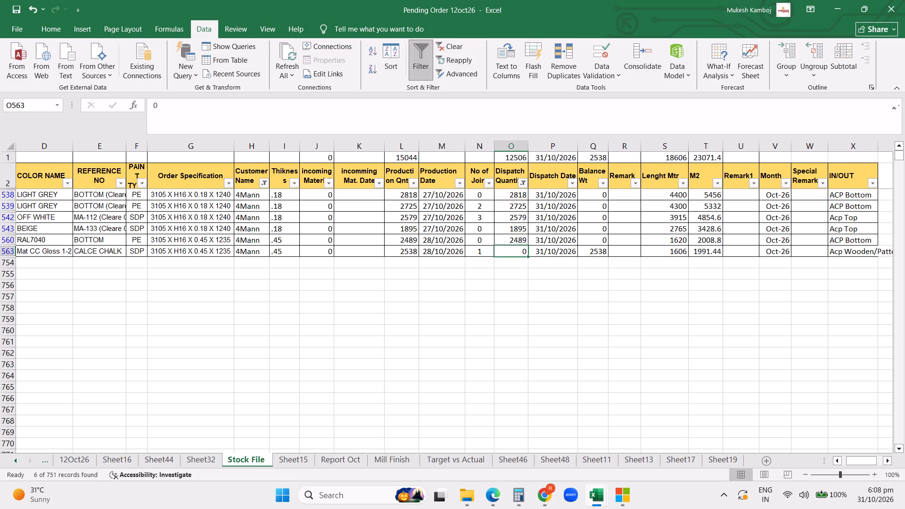
pyautogui.write('2838')
pyautogui.press('Return')
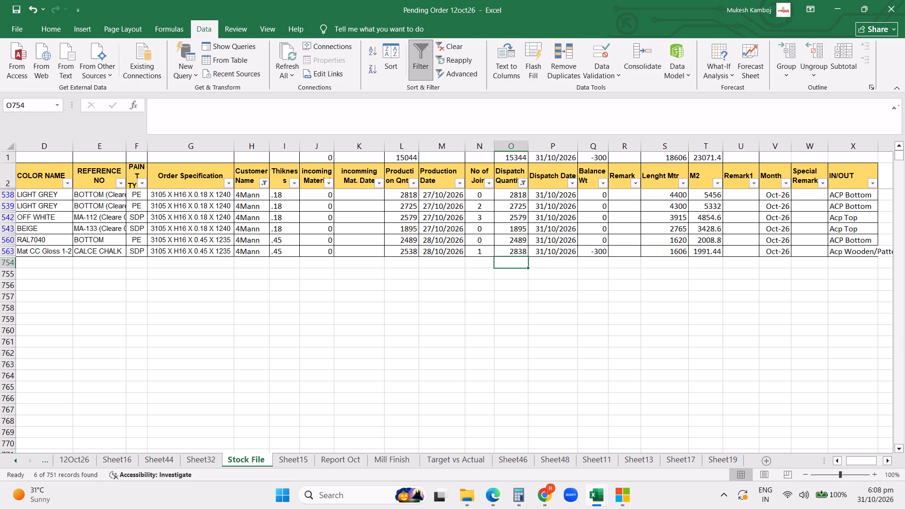
pyautogui.click(508, 250)
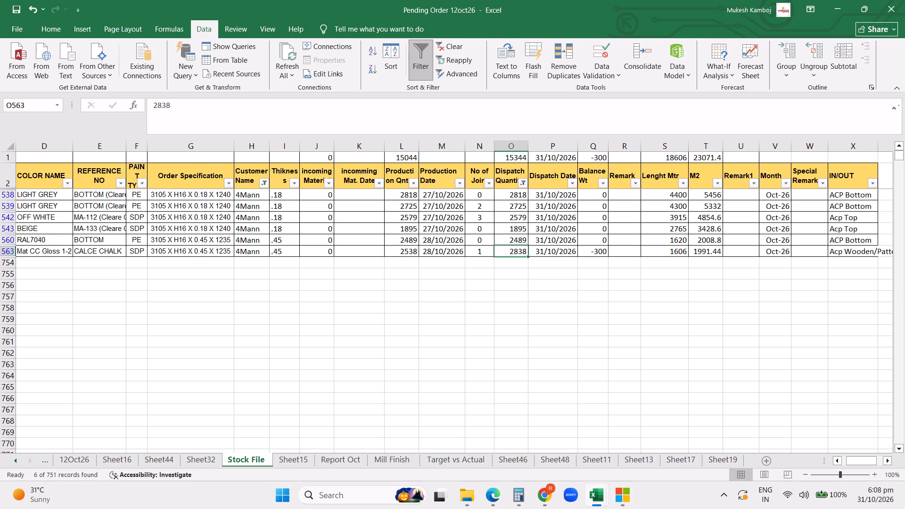
pyautogui.write('2538')
pyautogui.press('Return')
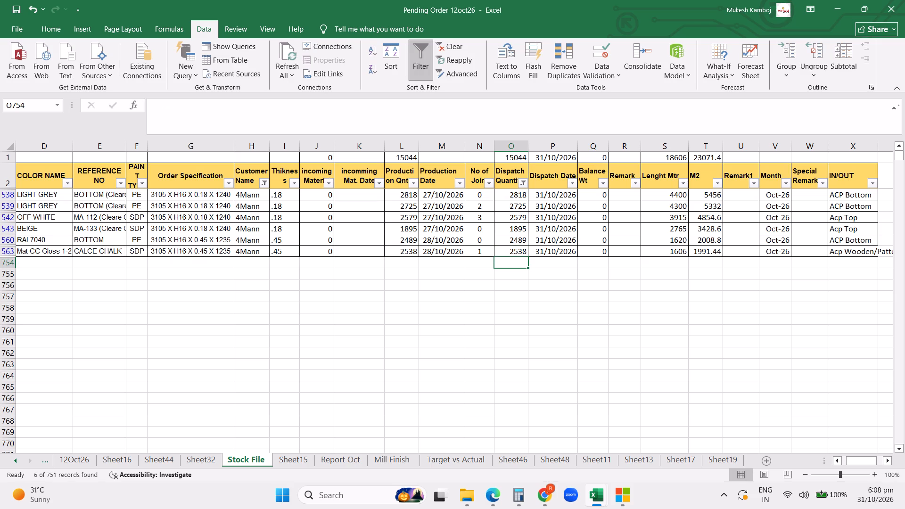
# Enter Dispatch in the Remark column for all six 4Mann rows.
pyautogui.click(616, 190)
pyautogui.press('d')
pyautogui.press('Down')
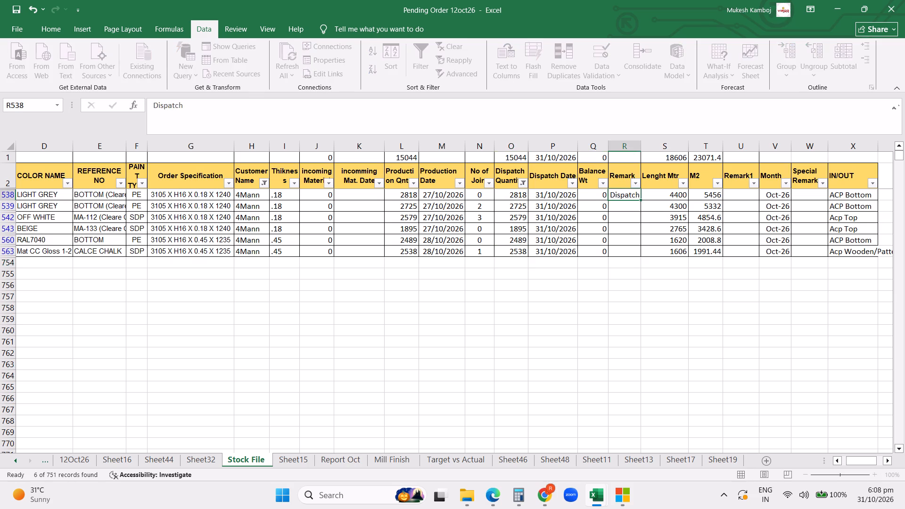
pyautogui.press('d')
pyautogui.press('Down')
pyautogui.press('d')
pyautogui.press('Down')
pyautogui.press('d')
pyautogui.press('Down')
pyautogui.press('d')
pyautogui.press('Down')
pyautogui.press('d')
pyautogui.press('Down')
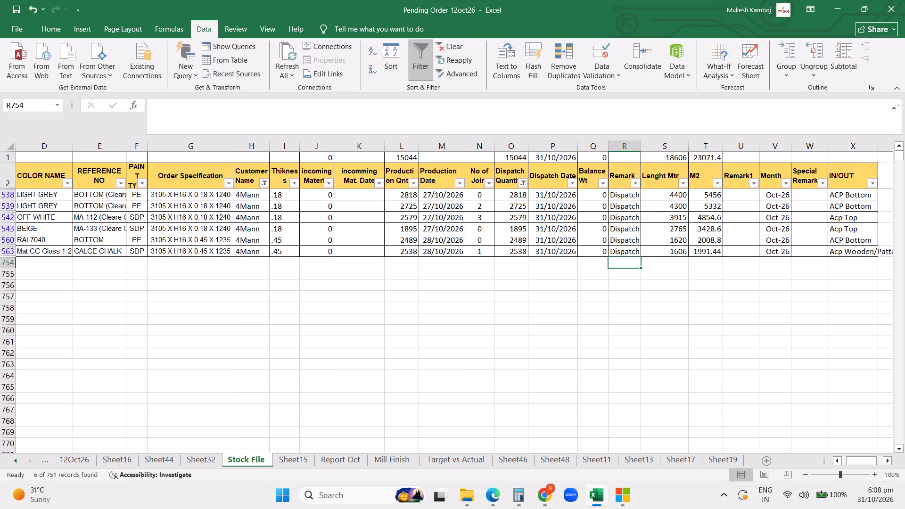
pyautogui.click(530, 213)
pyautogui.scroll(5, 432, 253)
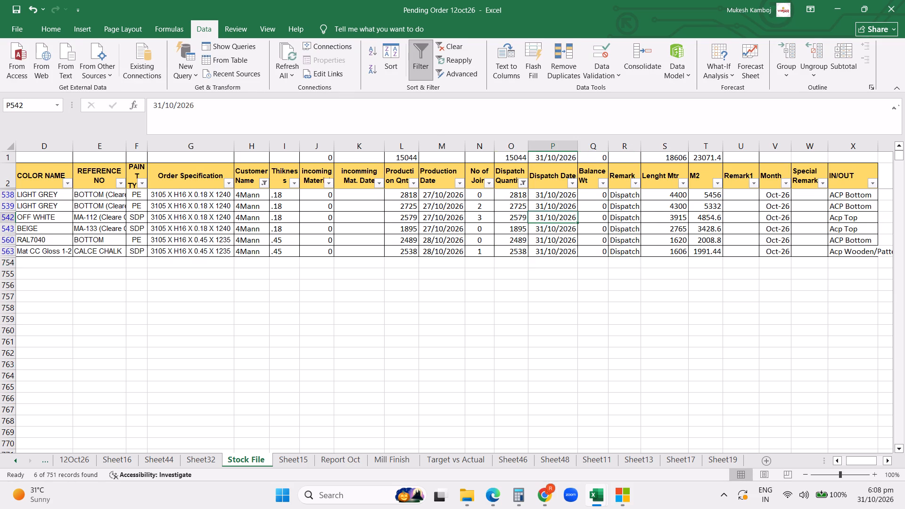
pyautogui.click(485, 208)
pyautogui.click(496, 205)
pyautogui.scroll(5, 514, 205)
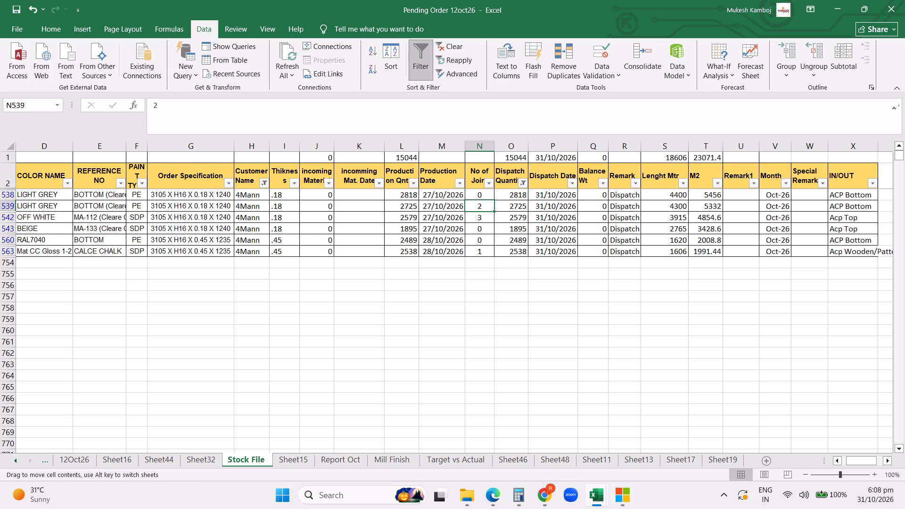
# Switch the Customer Name filter from 4Mann to Envitect so only Envitect's undispatched coils are listed.
pyautogui.click(265, 181)
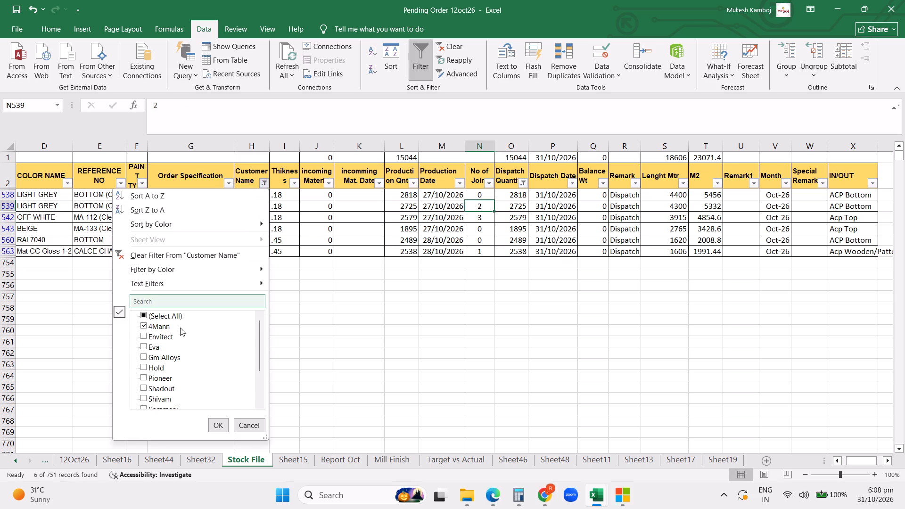
pyautogui.tripleClick(156, 315)
pyautogui.click(153, 334)
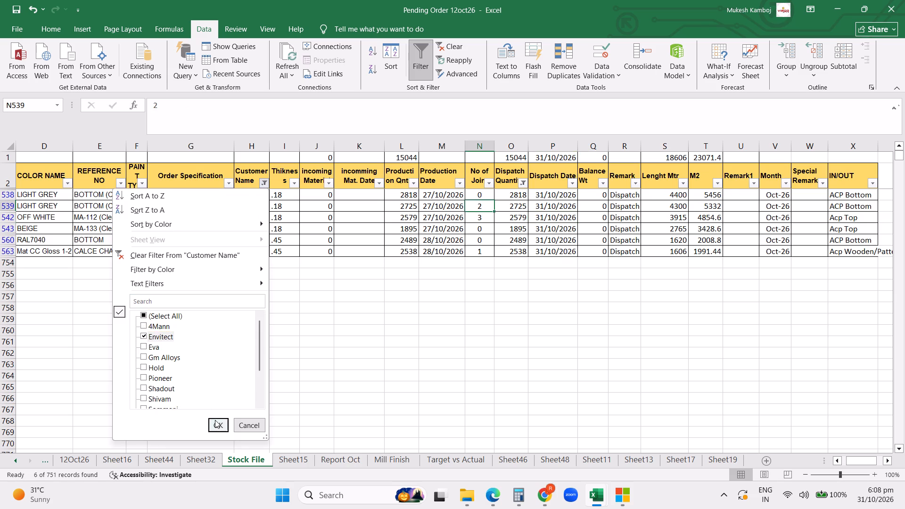
pyautogui.click(214, 419)
pyautogui.scroll(10, 311, 364)
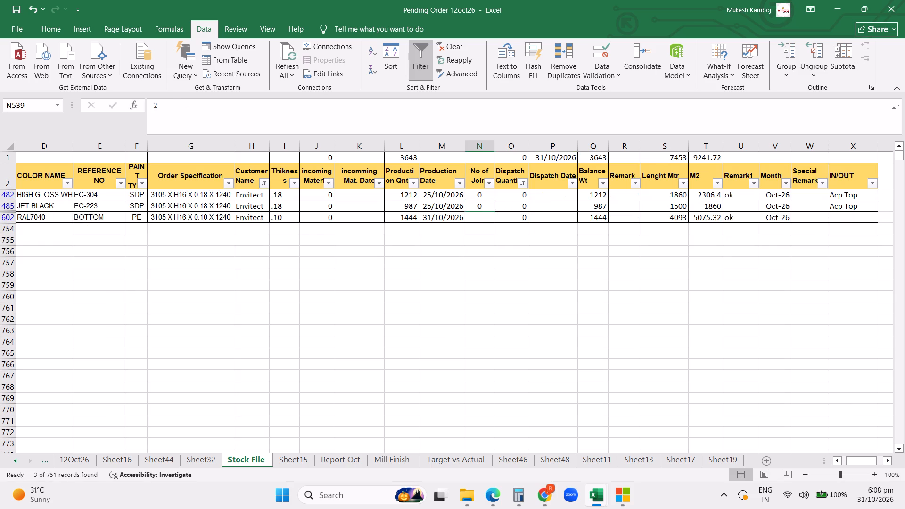
# Copy the date 31/10/2026 from cell P1 into the Dispatch Date cells of Envitect's HIGH GLOSS WHITE and RAL7040 rows.
pyautogui.click(541, 159)
pyautogui.hotkey('ctrl', 'c')
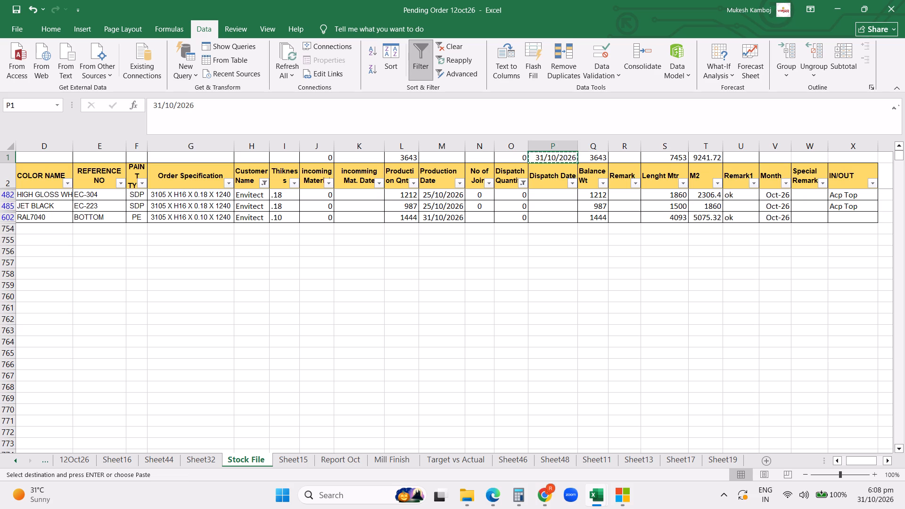
pyautogui.click(554, 194)
pyautogui.hotkey('ctrl', 'v')
pyautogui.click(553, 216)
pyautogui.hotkey('ctrl', 'v')
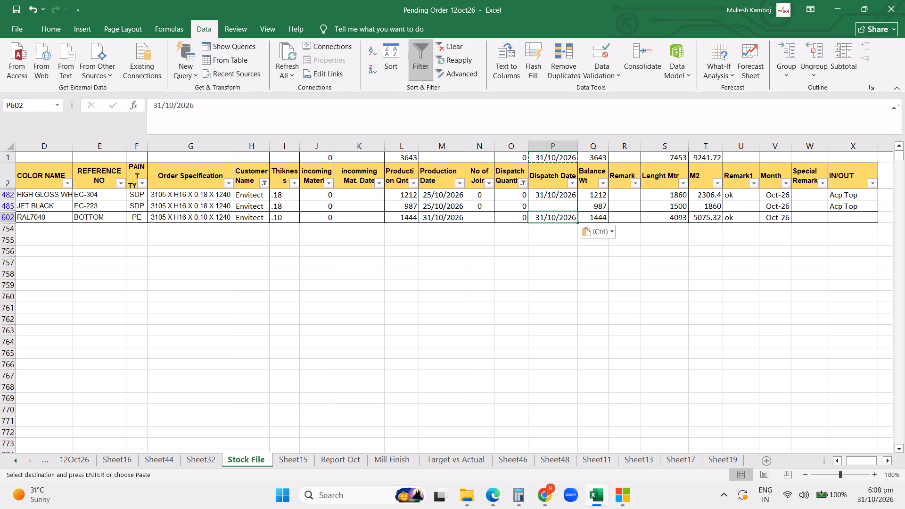
# Enter Envitect's dispatch quantities: 1212 for the EC-304 row and 1444 for the RAL7040 row.
pyautogui.click(510, 193)
pyautogui.write('1212')
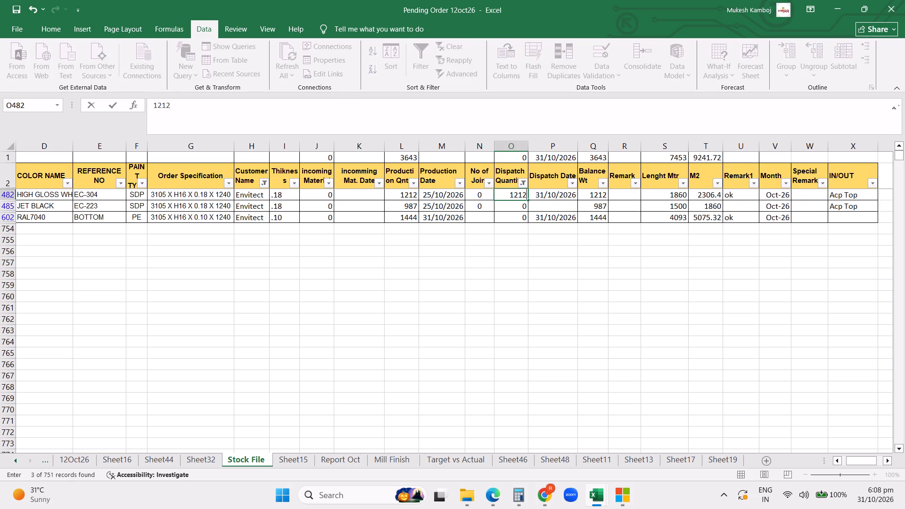
pyautogui.press('Return')
pyautogui.press('Up')
pyautogui.hotkey('ctrl', 'c')
pyautogui.press('Down')
pyautogui.press('Down')
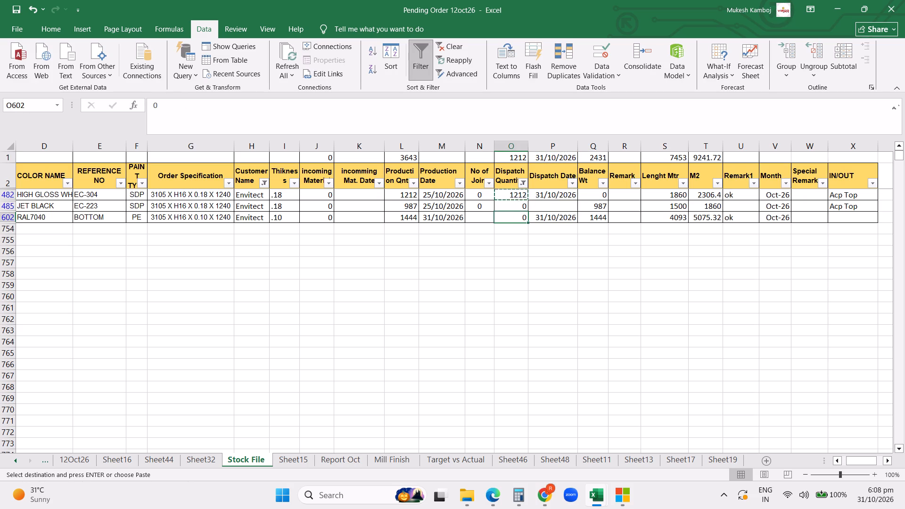
pyautogui.hotkey('ctrl', 'v')
pyautogui.press('1')
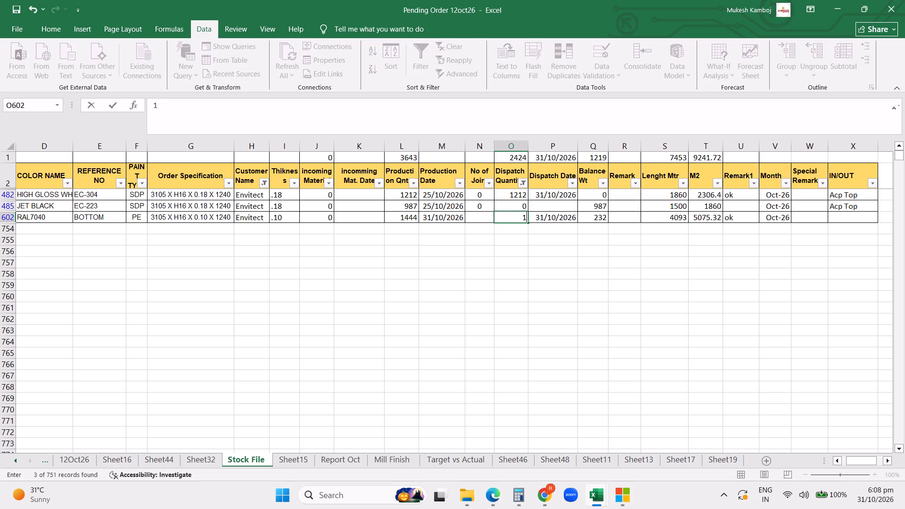
pyautogui.write('444')
pyautogui.press('Return')
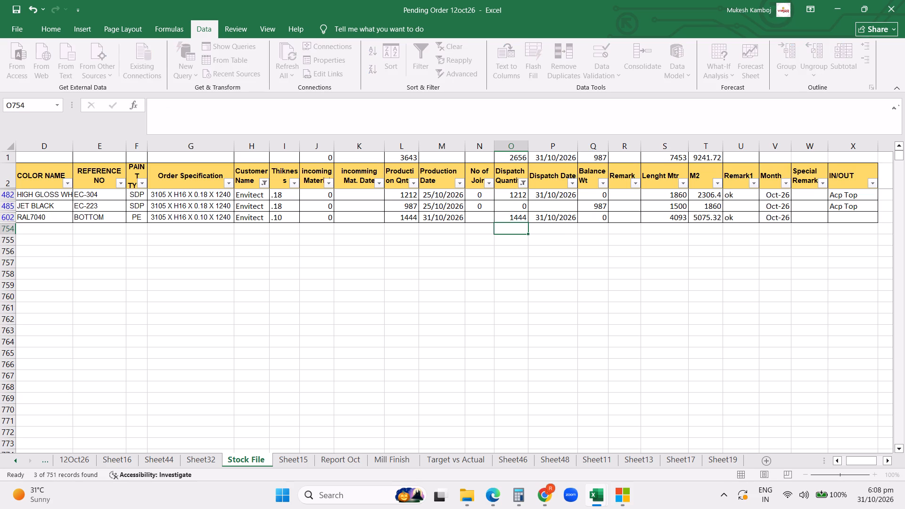
# Enter Dispatch in the Remark column for Envitect's EC-304 and RAL7040 rows.
pyautogui.click(638, 193)
pyautogui.press('d')
pyautogui.press('Down')
pyautogui.press('Down')
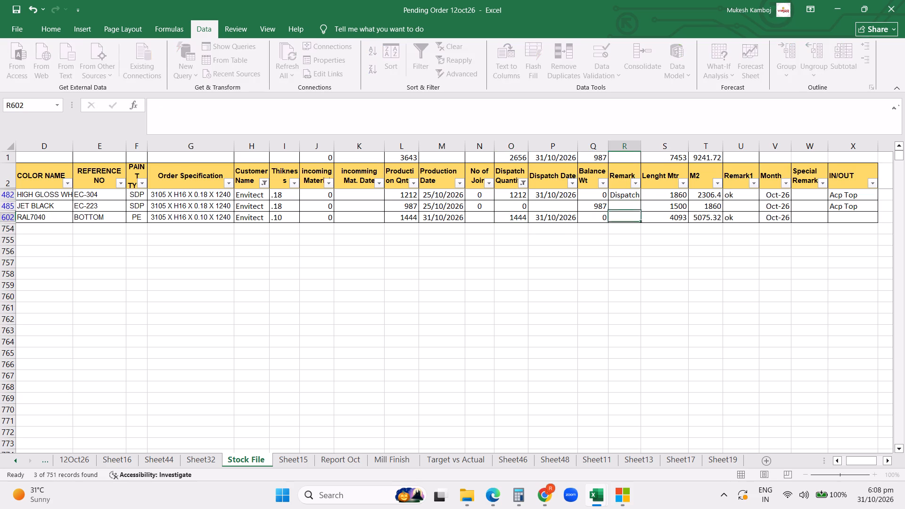
pyautogui.press('d')
pyautogui.press('Down')
pyautogui.press('Return')
pyautogui.press('.')
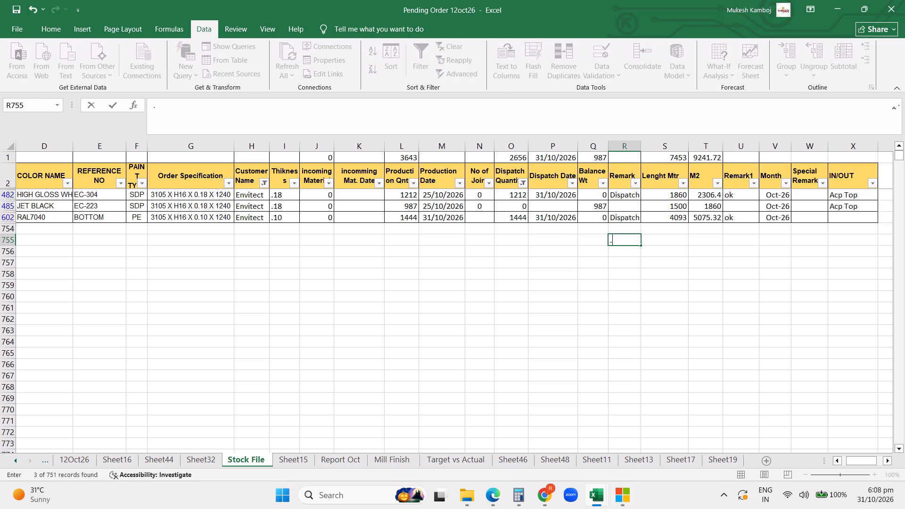
pyautogui.press('BackSpace')
pyautogui.press('Return')
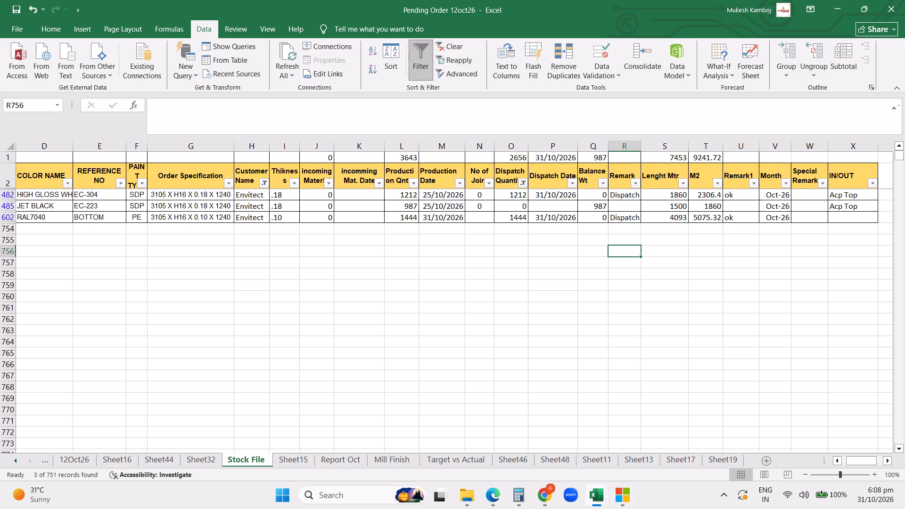
# Switch the Customer Name filter from Envitect to Eva so only Eva's undispatched coils are listed.
pyautogui.click(262, 181)
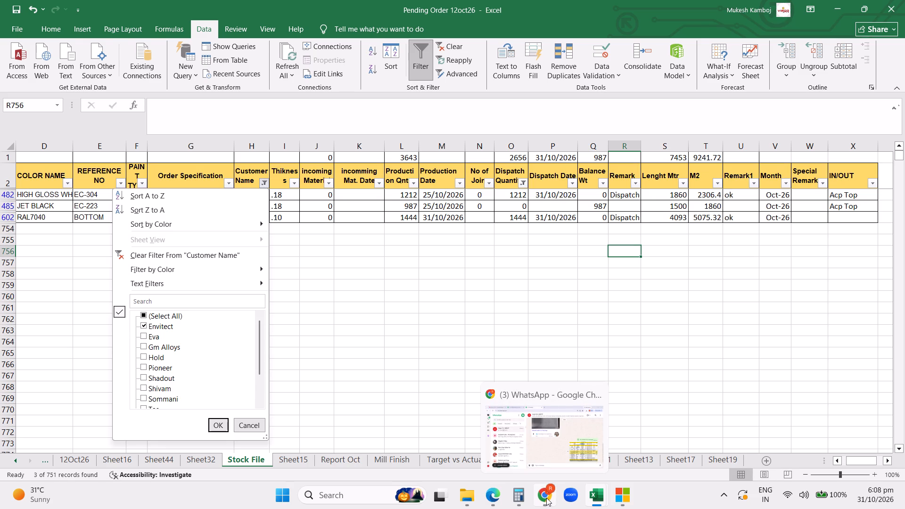
pyautogui.click(470, 377)
pyautogui.click(261, 178)
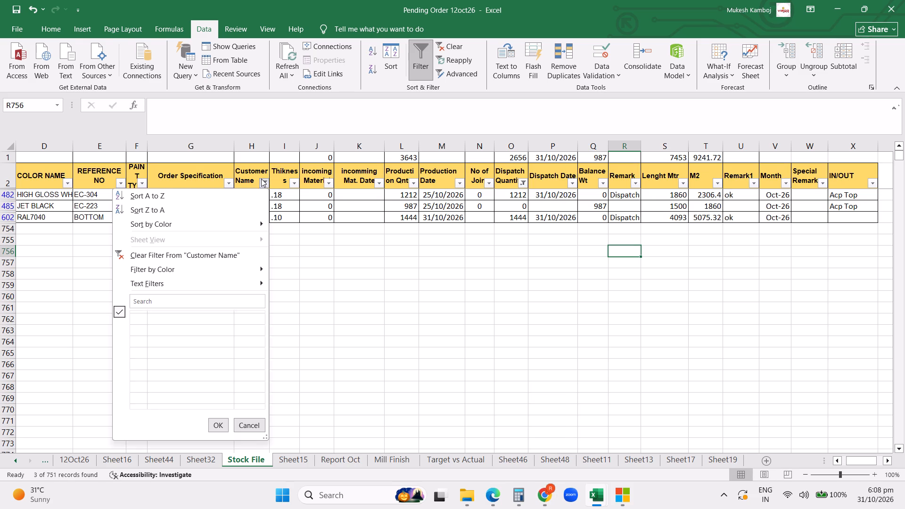
pyautogui.click(157, 325)
pyautogui.click(151, 338)
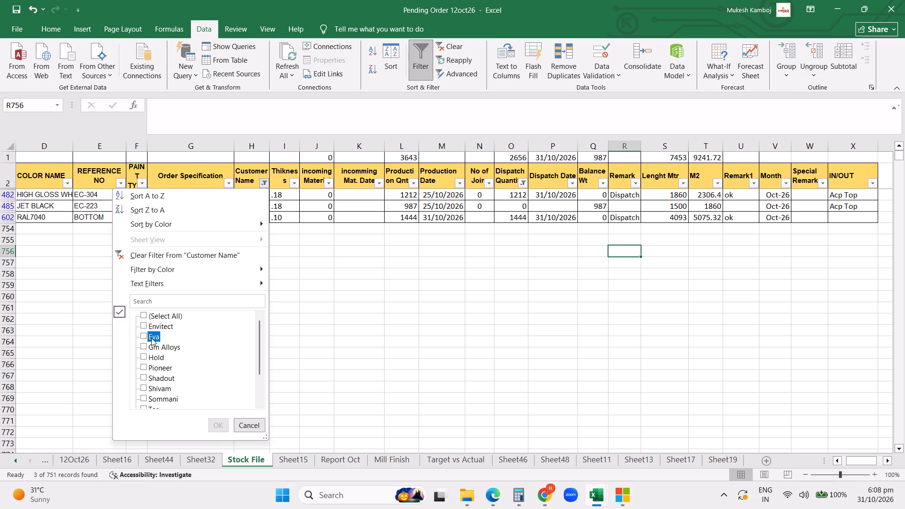
pyautogui.click(221, 428)
pyautogui.scroll(5, 421, 309)
pyautogui.click(461, 292)
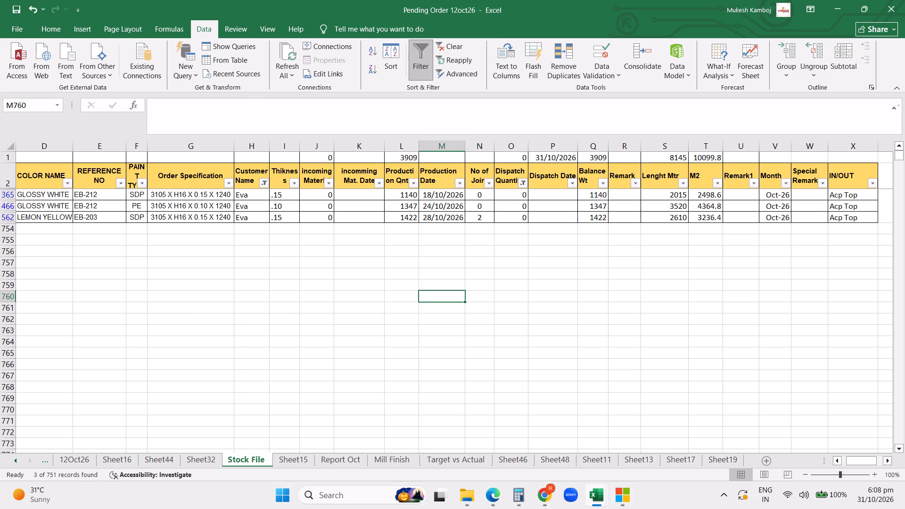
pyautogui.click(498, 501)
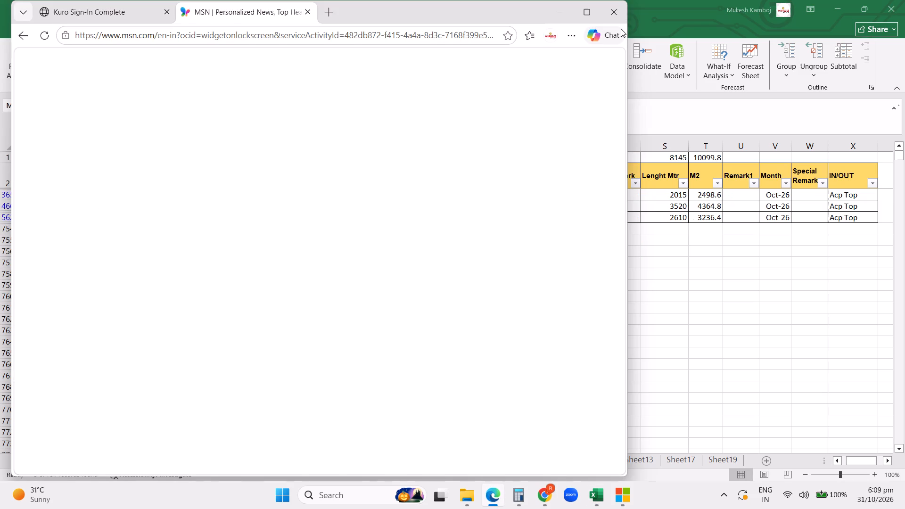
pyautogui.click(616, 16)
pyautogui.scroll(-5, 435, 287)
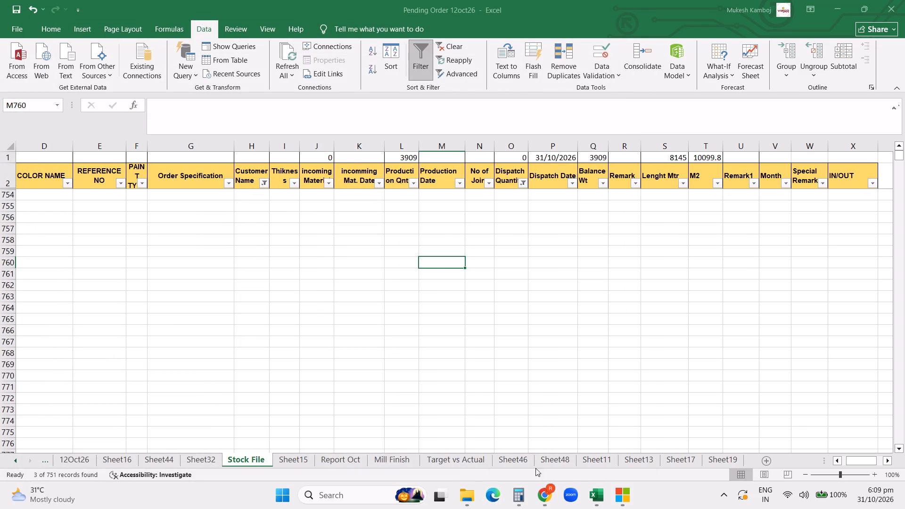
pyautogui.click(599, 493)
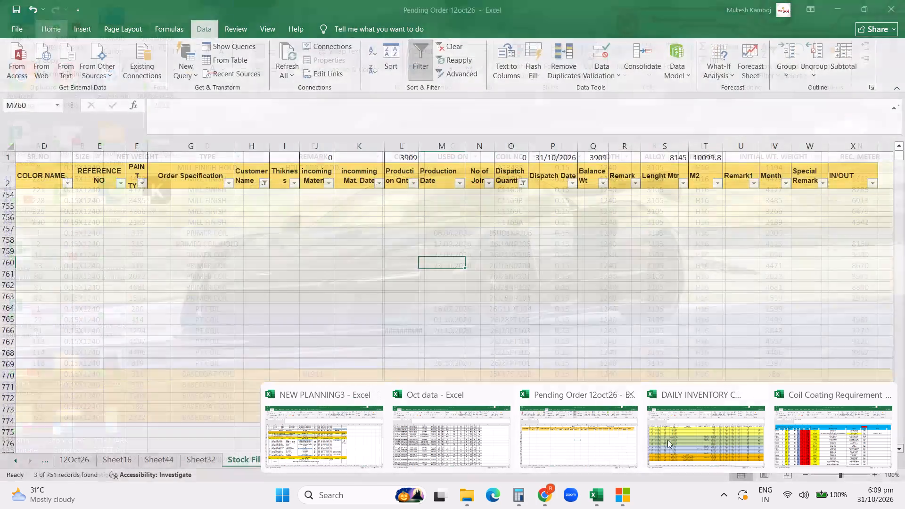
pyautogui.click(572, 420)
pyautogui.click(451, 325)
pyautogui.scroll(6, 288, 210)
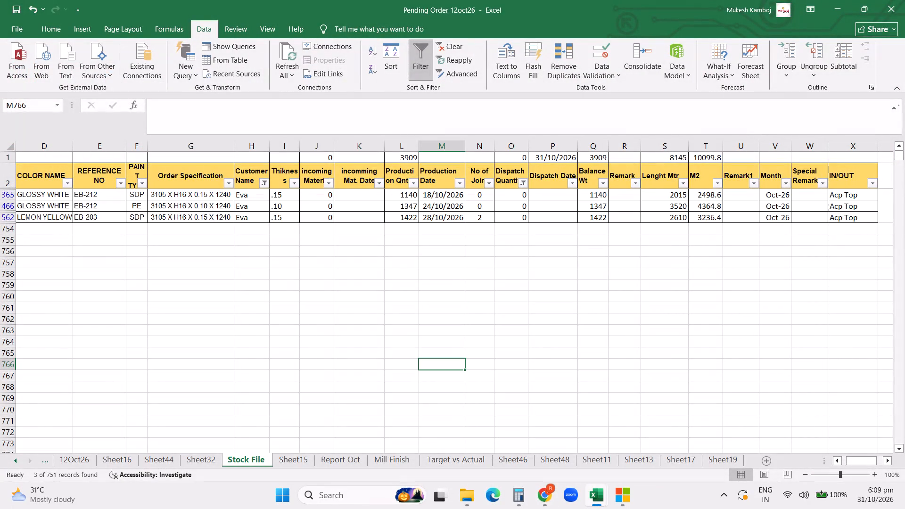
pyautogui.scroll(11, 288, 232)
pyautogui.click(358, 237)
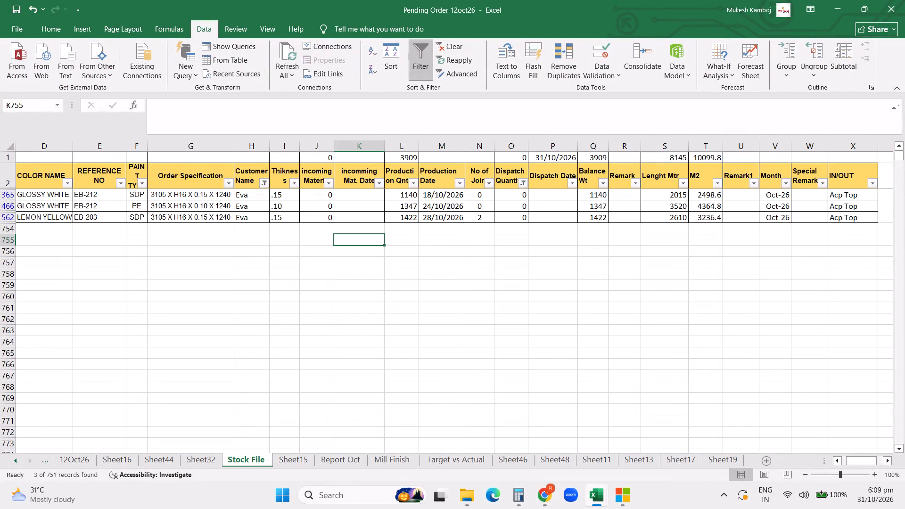
# Narrow the REFERENCE NO column slightly.
pyautogui.moveTo(126, 140); pyautogui.dragTo(122, 141)
pyautogui.click(230, 254)
pyautogui.click(327, 278)
pyautogui.scroll(5, 332, 277)
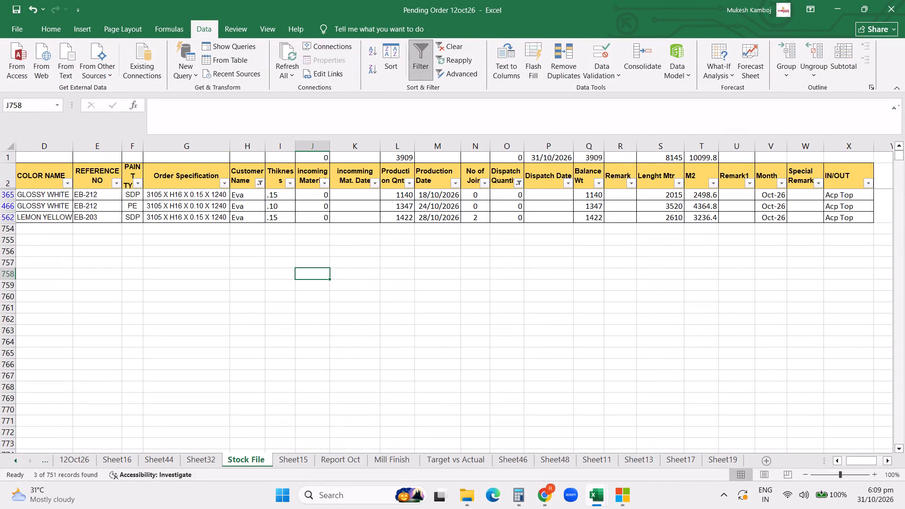
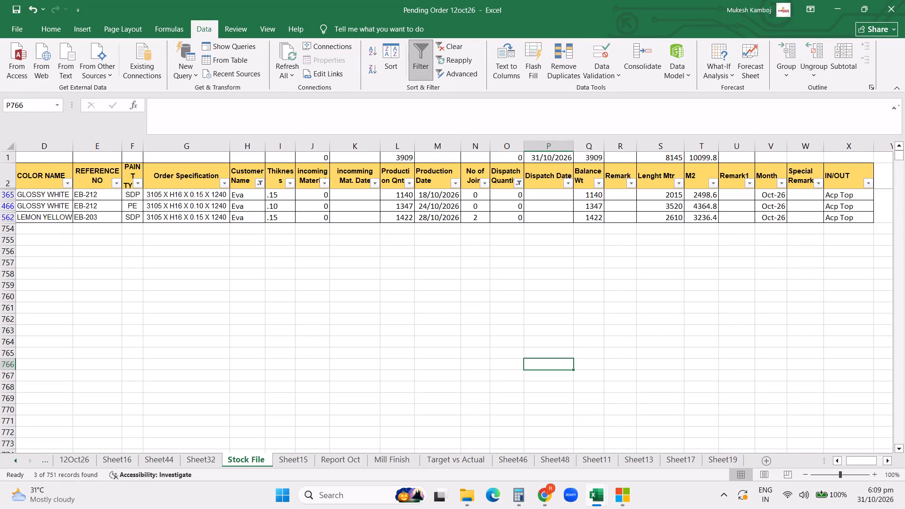
# Switch the Customer Name filter from Eva to Gm Alloys to check that customer's undispatched coils.
pyautogui.click(440, 317)
pyautogui.click(264, 182)
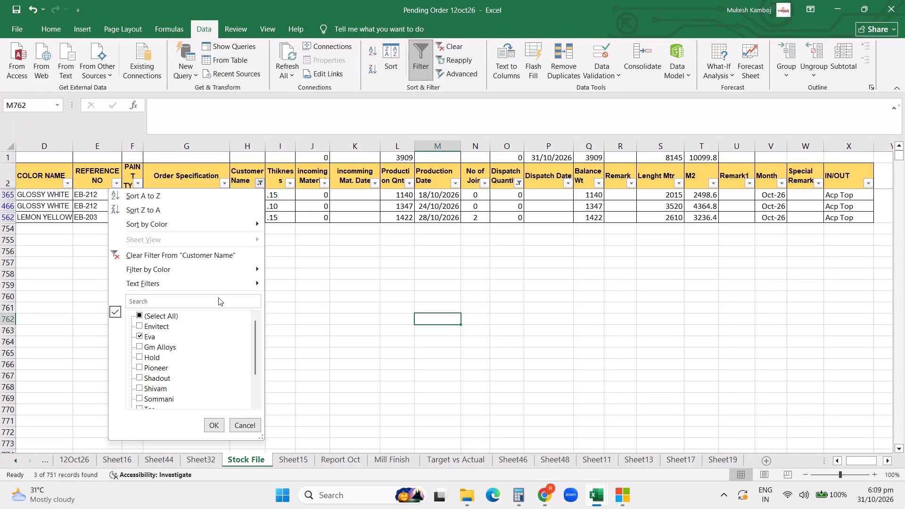
pyautogui.click(152, 335)
pyautogui.click(150, 345)
pyautogui.click(209, 425)
pyautogui.scroll(6, 285, 363)
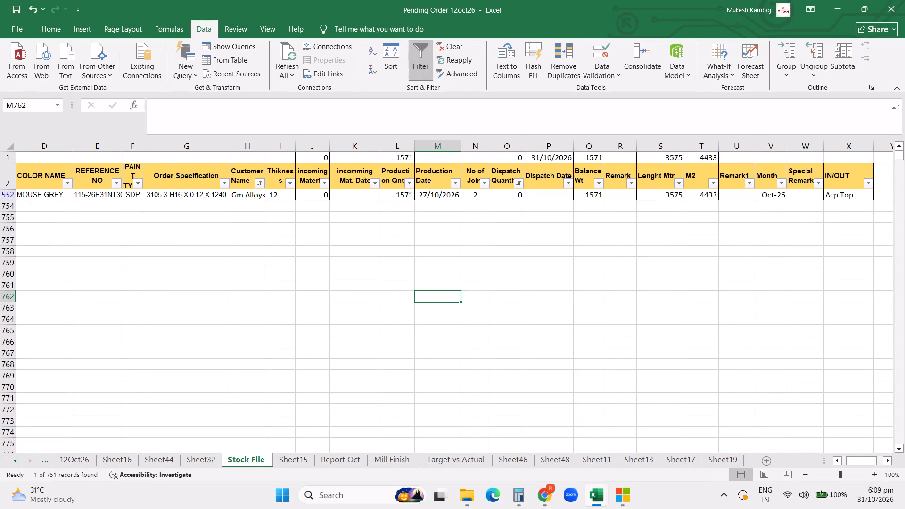
# Switch the Customer Name filter from Gm Alloys to Hold so only the held coils are listed.
pyautogui.click(262, 181)
pyautogui.click(152, 346)
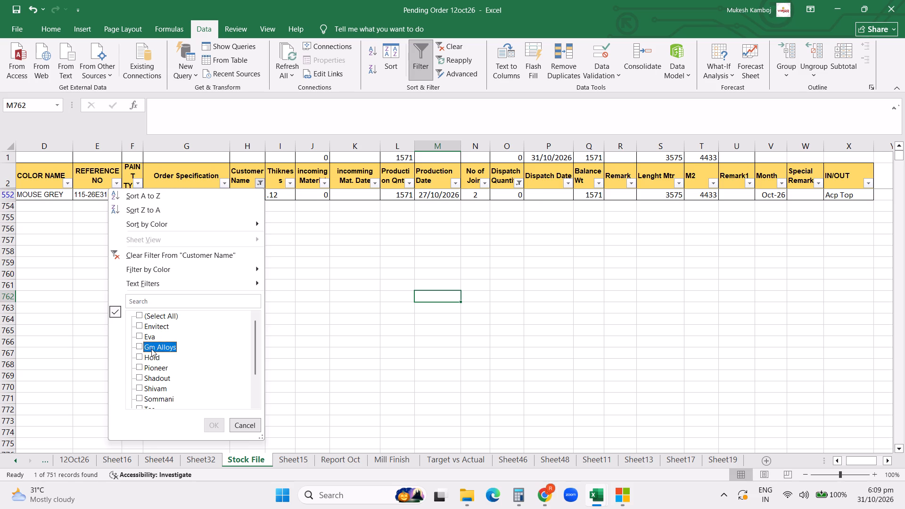
pyautogui.click(148, 358)
pyautogui.click(209, 423)
pyautogui.scroll(10, 265, 355)
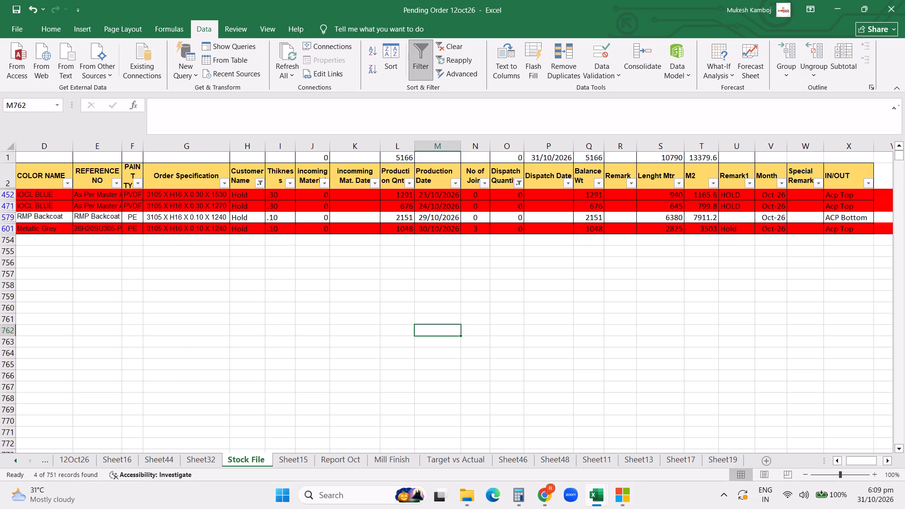
pyautogui.click(266, 345)
pyautogui.click(288, 302)
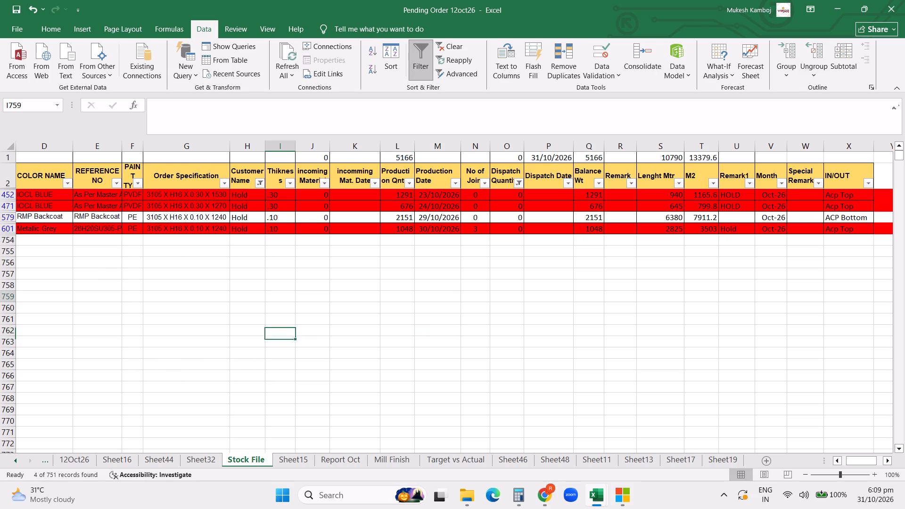
# Change the customer name of the RMP Backcoat row from Hold to Aluerth.
pyautogui.click(236, 216)
pyautogui.write('alue')
pyautogui.press('BackSpace')
pyautogui.press('BackSpace')
pyautogui.press('BackSpace')
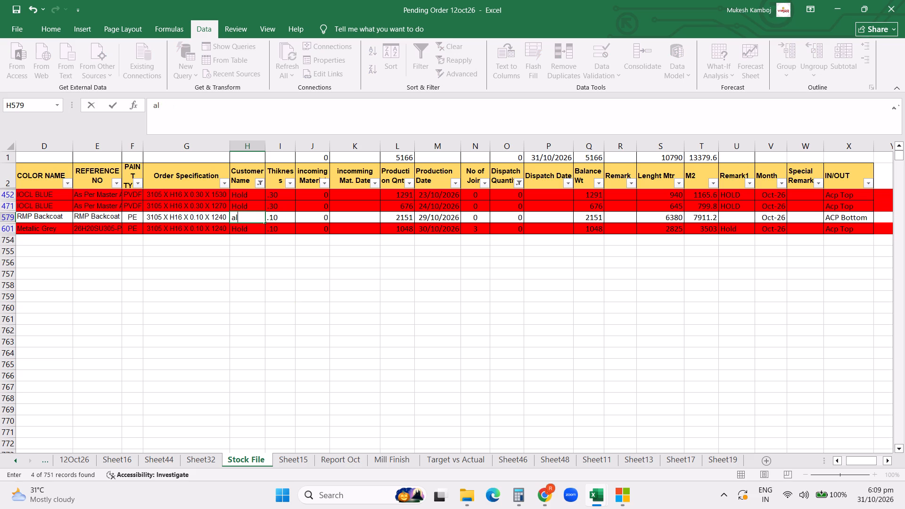
pyautogui.press('BackSpace')
pyautogui.write('Aly')
pyautogui.press('BackSpace')
pyautogui.press('u')
pyautogui.press('e')
pyautogui.press('Return')
pyautogui.click(333, 236)
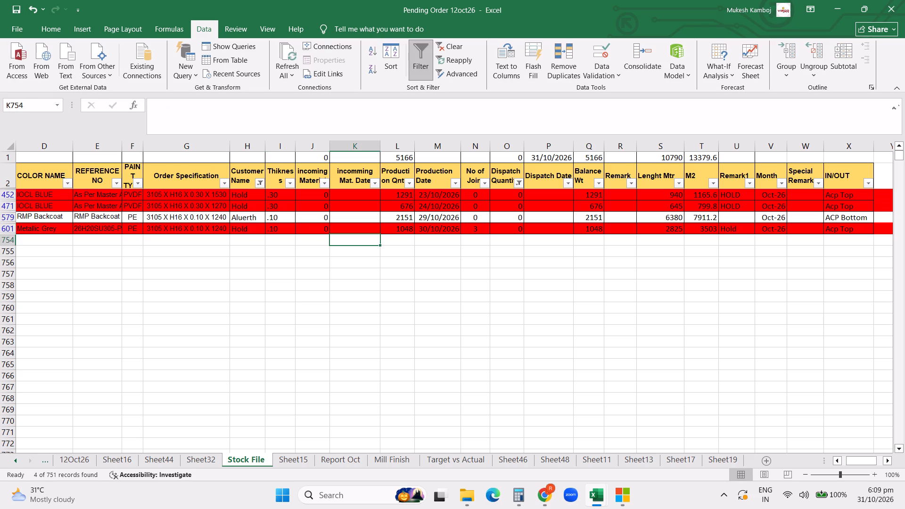
# Switch the Customer Name filter from Hold to Pioneer so only Pioneer's undispatched coils are listed.
pyautogui.click(258, 182)
pyautogui.click(143, 367)
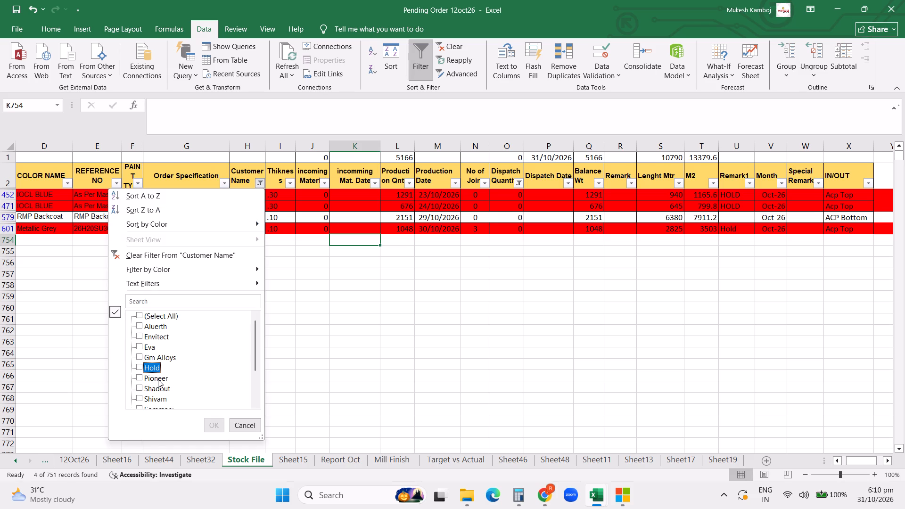
pyautogui.click(158, 379)
pyautogui.click(214, 426)
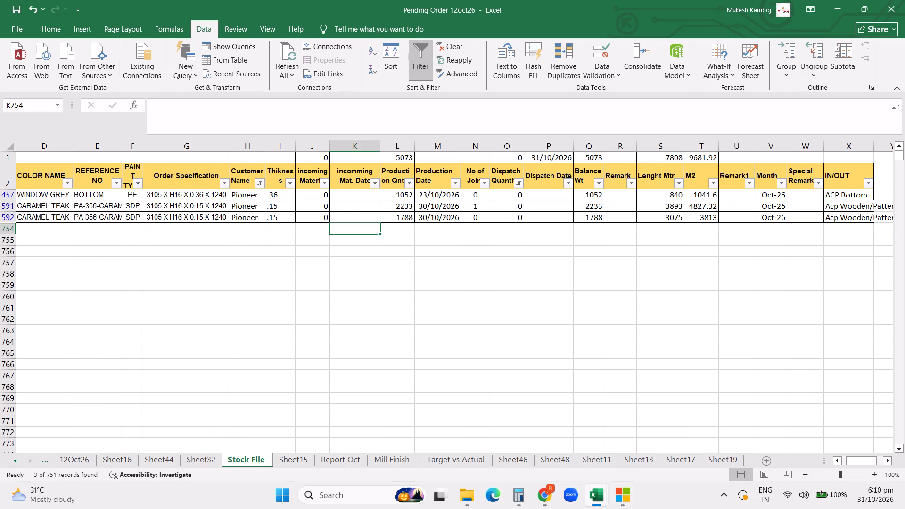
pyautogui.scroll(9, 366, 337)
# Copy the 31/10/2026 date from the top row into the Dispatch Date cells of Pioneer's three rows.
pyautogui.click(552, 156)
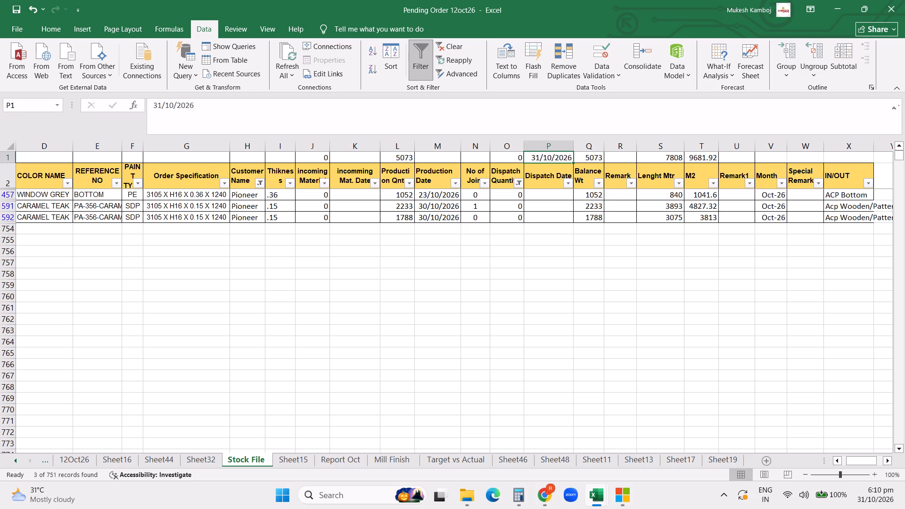
pyautogui.hotkey('ctrl', 'c')
pyautogui.moveTo(540, 194); pyautogui.dragTo(543, 218)
pyautogui.press('Return')
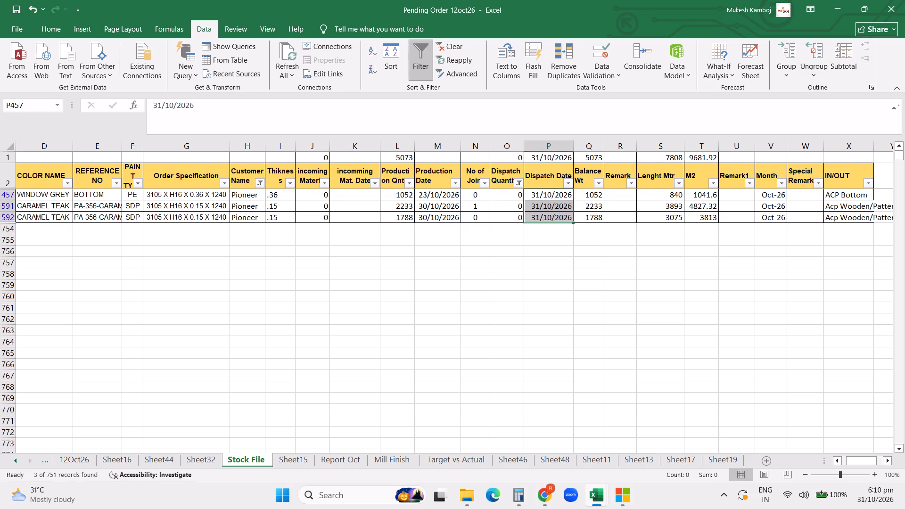
# Enter Pioneer's dispatch quantities: 1052 for the WINDOW GREY row, 2233 and 1788 for the two CARAMEL TEAK rows.
pyautogui.click(512, 198)
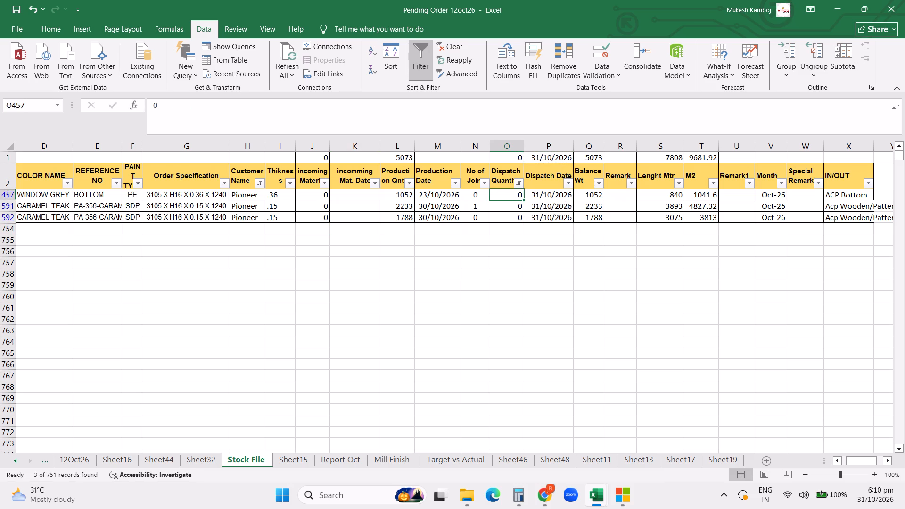
pyautogui.write('1052')
pyautogui.press('Return')
pyautogui.write('2233')
pyautogui.press('Return')
pyautogui.write('1788')
pyautogui.press('Return')
# Enter Dispatch in the Remark column for Pioneer's three rows.
pyautogui.click(617, 194)
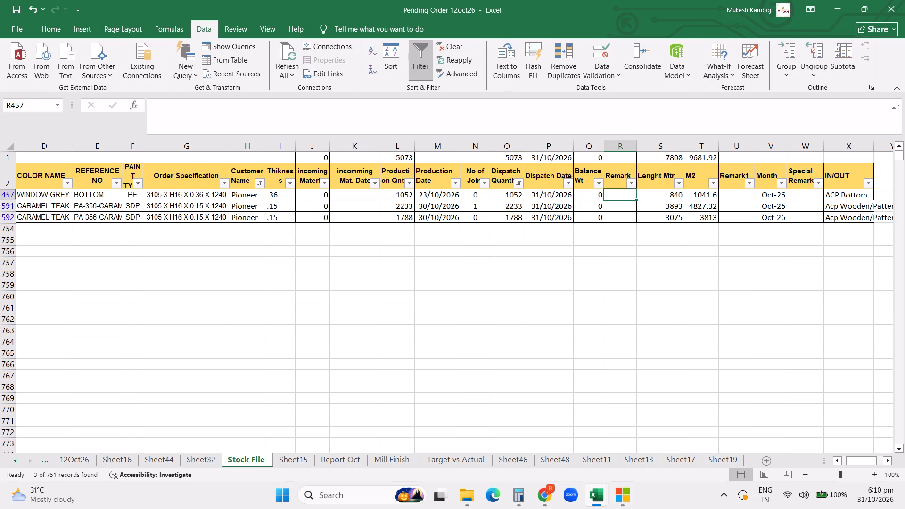
pyautogui.press('d')
pyautogui.press('Down')
pyautogui.press('d')
pyautogui.press('Down')
pyautogui.press('d')
pyautogui.press('Down')
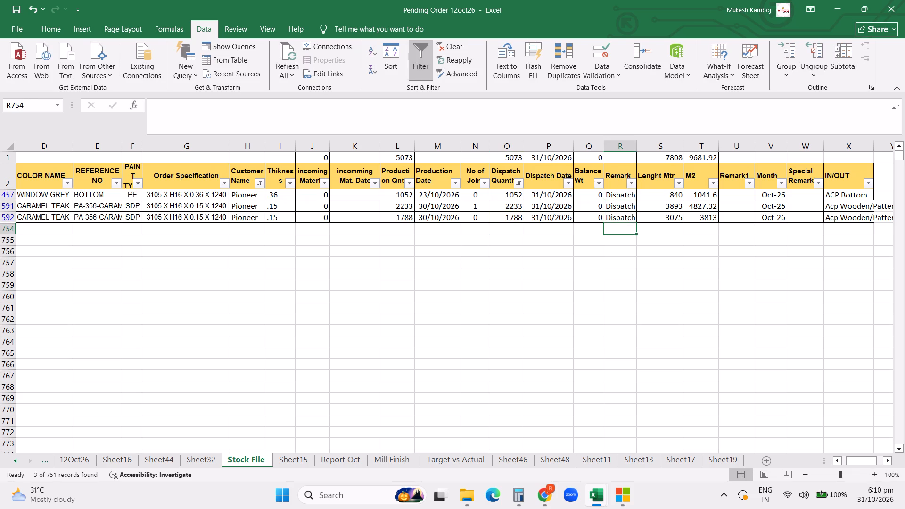
# Switch the Customer Name filter from Pioneer to Shadout to check that customer's undispatched coils.
pyautogui.click(260, 182)
pyautogui.click(155, 375)
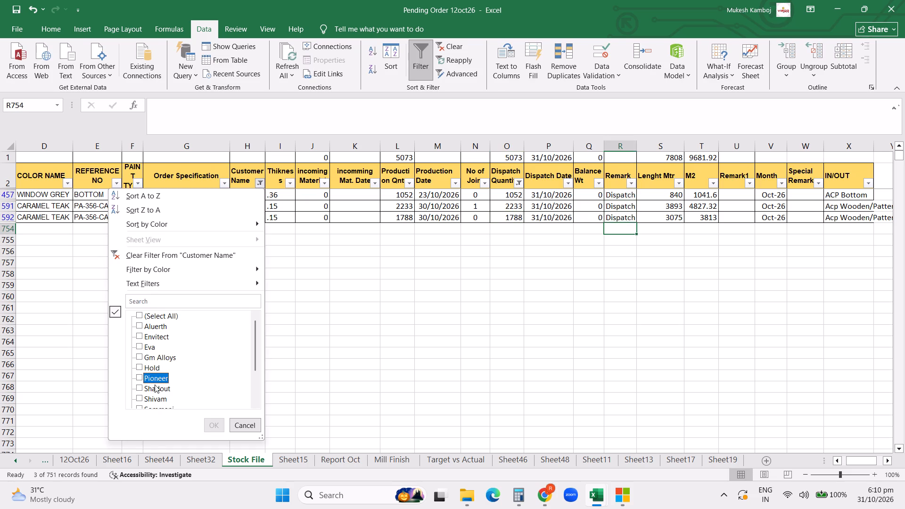
pyautogui.click(155, 387)
pyautogui.click(213, 426)
pyautogui.scroll(6, 267, 346)
pyautogui.click(267, 328)
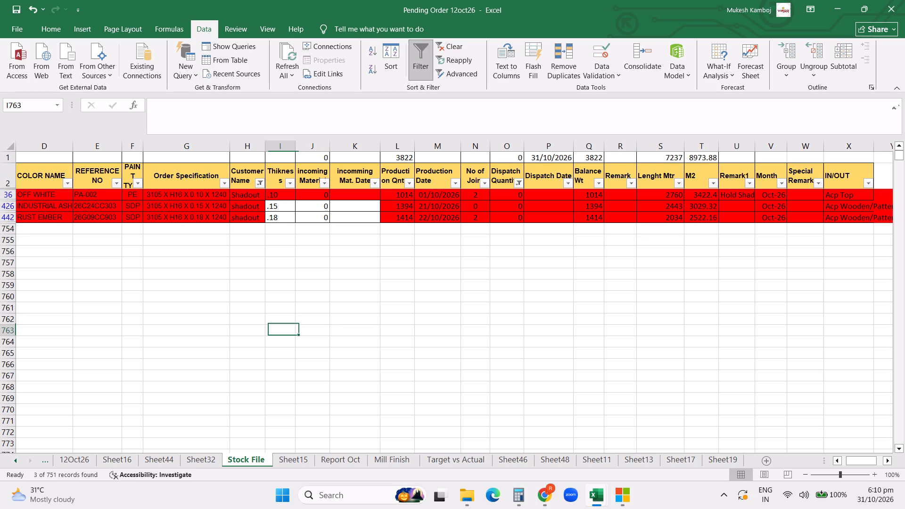
pyautogui.click(284, 282)
pyautogui.click(310, 271)
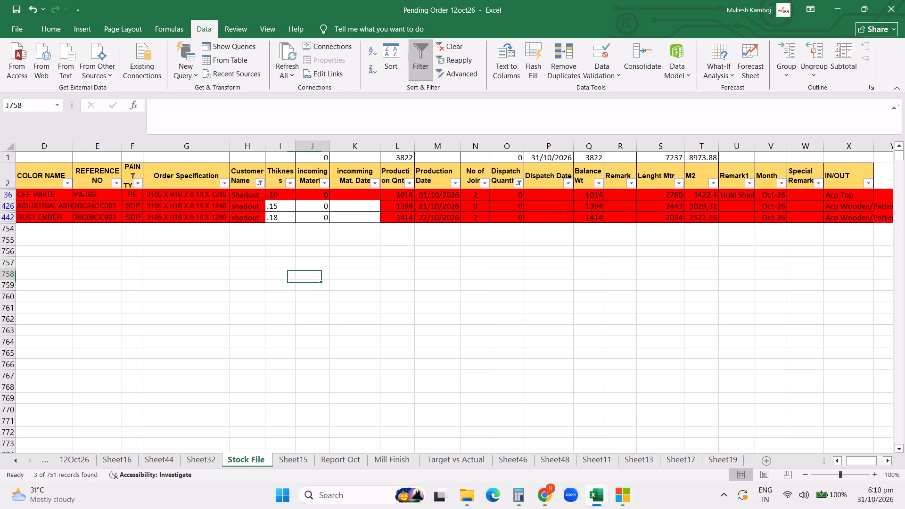
# Switch the Customer Name filter from Shadout to Shivam to check that customer's undispatched coils.
pyautogui.click(258, 181)
pyautogui.scroll(-3, 250, 308)
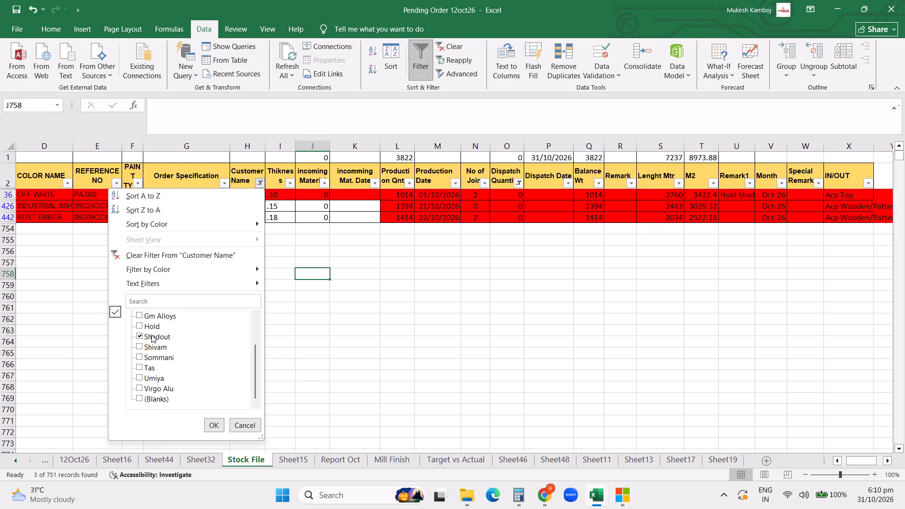
pyautogui.click(151, 335)
pyautogui.click(149, 348)
pyautogui.click(209, 422)
pyautogui.scroll(3, 245, 269)
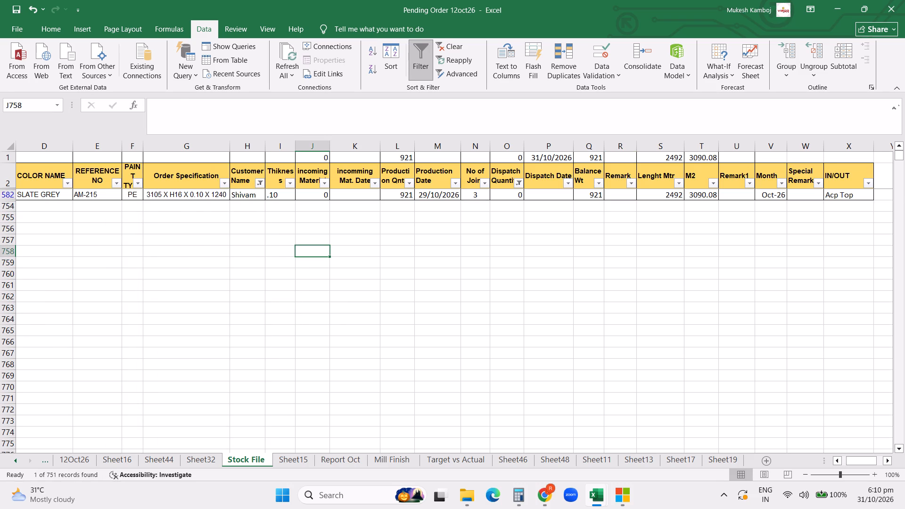
# Switch the Customer Name filter from Shivam to Sommani to check that customer's undispatched coils.
pyautogui.click(266, 184)
pyautogui.click(262, 181)
pyautogui.scroll(-1, 179, 329)
pyautogui.click(153, 361)
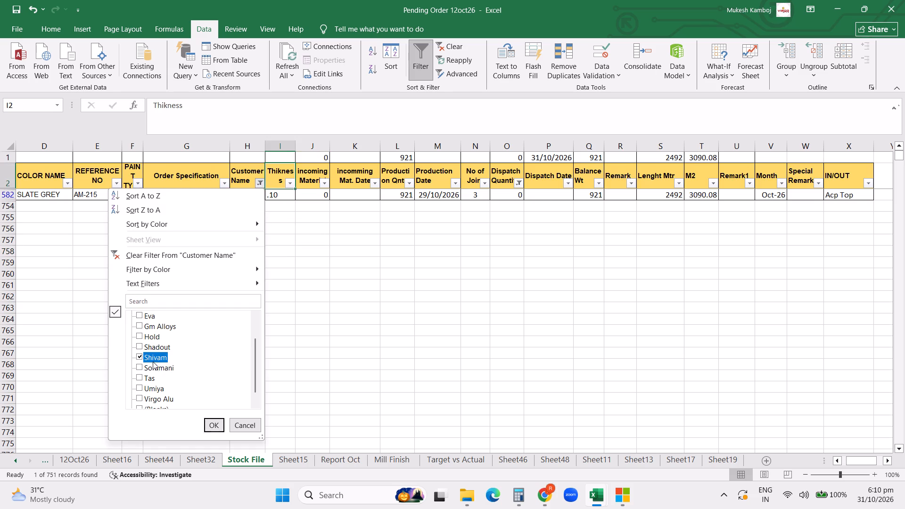
pyautogui.click(149, 369)
pyautogui.click(209, 426)
# Switch the Customer Name filter from Sommani to Tas to check that customer's undispatched coils.
pyautogui.click(258, 183)
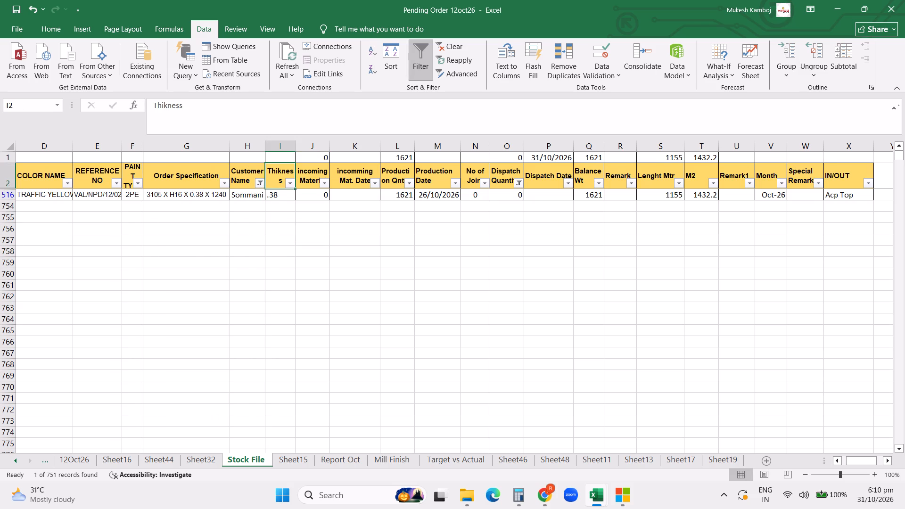
pyautogui.click(146, 401)
pyautogui.scroll(-2, 173, 396)
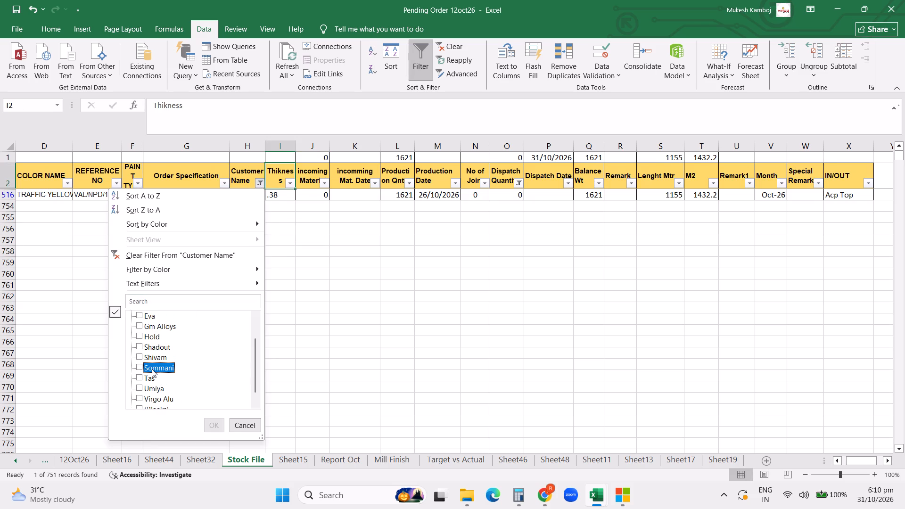
pyautogui.click(152, 369)
pyautogui.click(206, 426)
# Switch the Customer Name filter from Tas to Umiya so only Umiya's undispatched coils are listed.
pyautogui.click(264, 181)
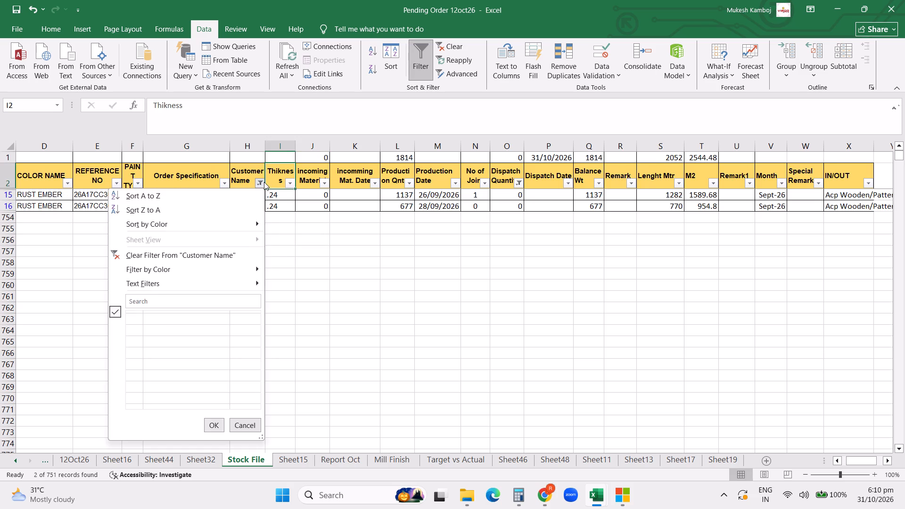
pyautogui.scroll(-2, 171, 377)
pyautogui.click(153, 369)
pyautogui.click(150, 379)
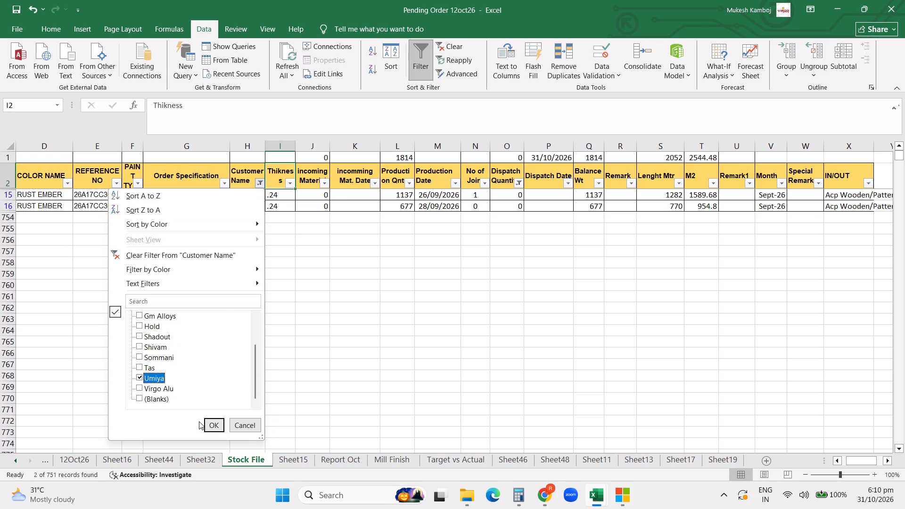
pyautogui.click(199, 421)
pyautogui.click(206, 423)
# Copy the 31/10/2026 date into the Dispatch Date of Umiya's RAL7040 row and enter 2156 as its dispatch quantity.
pyautogui.click(544, 157)
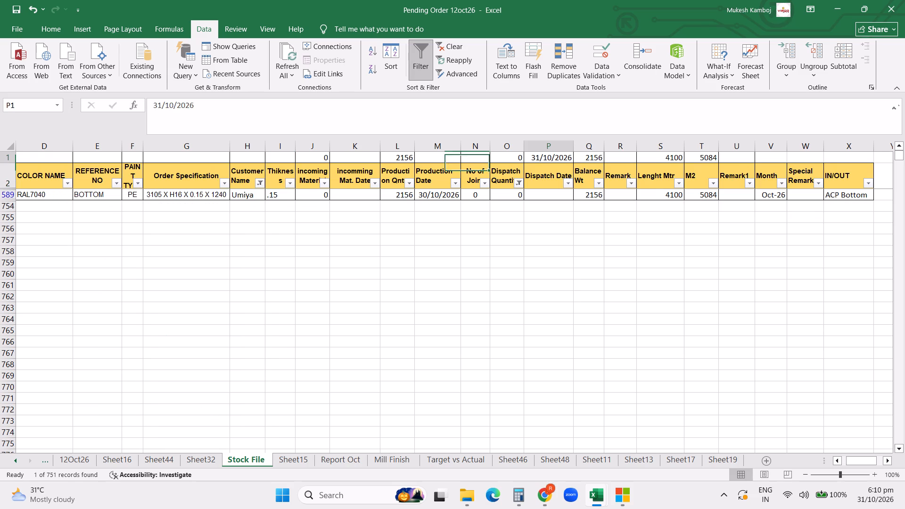
pyautogui.hotkey('ctrl', 'c')
pyautogui.click(554, 193)
pyautogui.hotkey('ctrl', 'v')
pyautogui.click(510, 191)
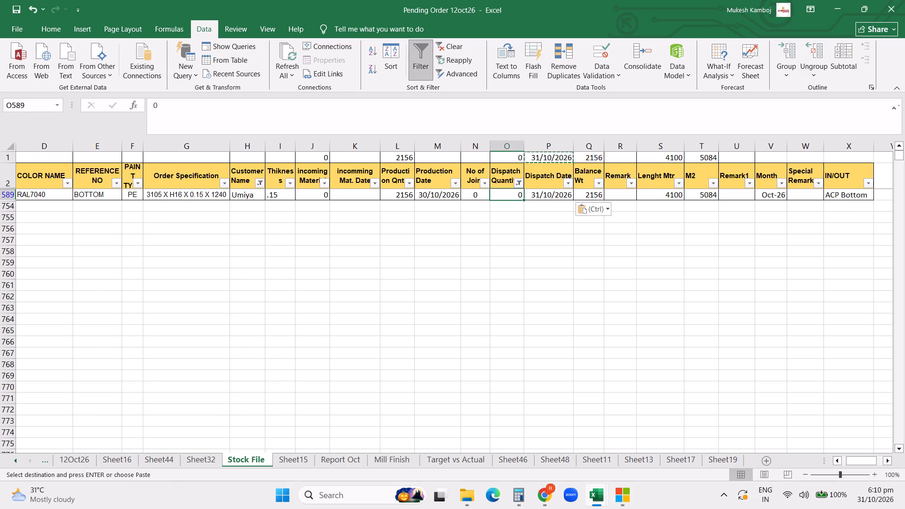
pyautogui.write('2156')
pyautogui.press('Return')
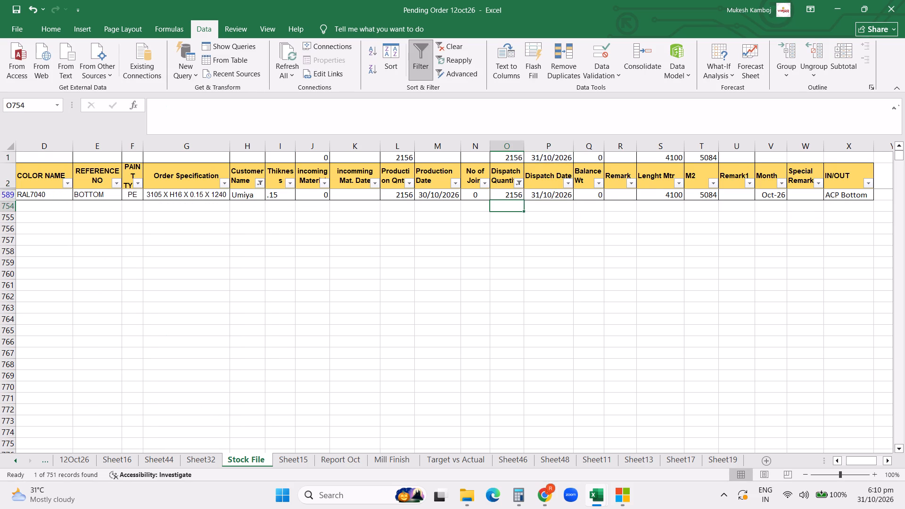
# Switch the Customer Name filter from Umiya to Virgo Alu to check that customer's undispatched coils.
pyautogui.doubleClick(254, 182)
pyautogui.scroll(-5, 245, 234)
pyautogui.scroll(-4, 214, 363)
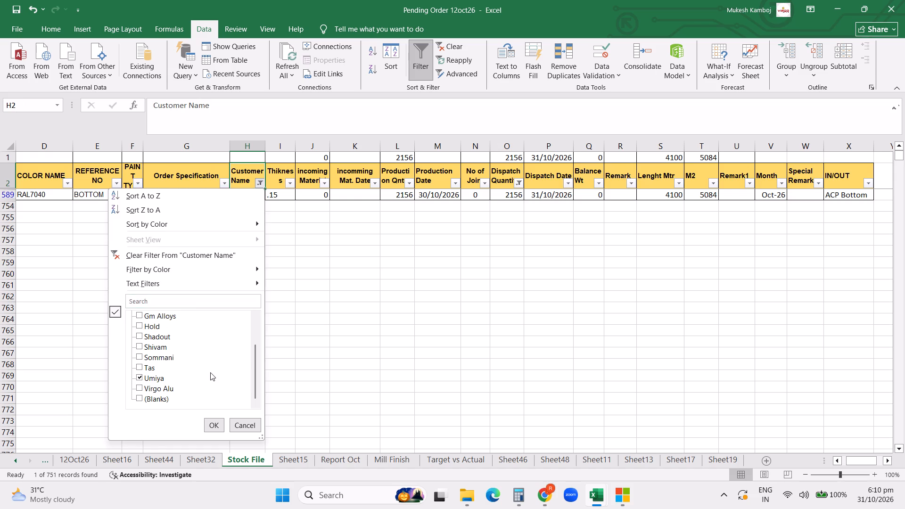
pyautogui.click(160, 382)
pyautogui.click(157, 392)
pyautogui.click(212, 424)
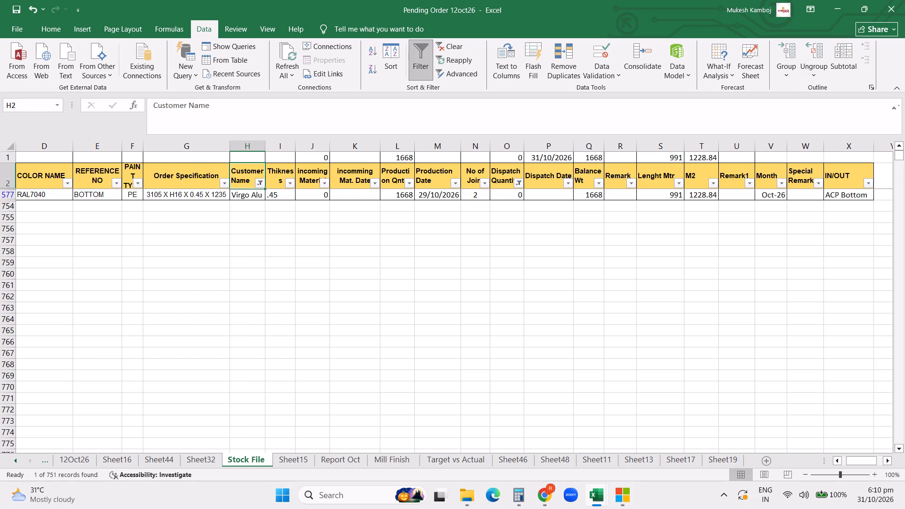
pyautogui.scroll(5, 316, 312)
pyautogui.click(386, 275)
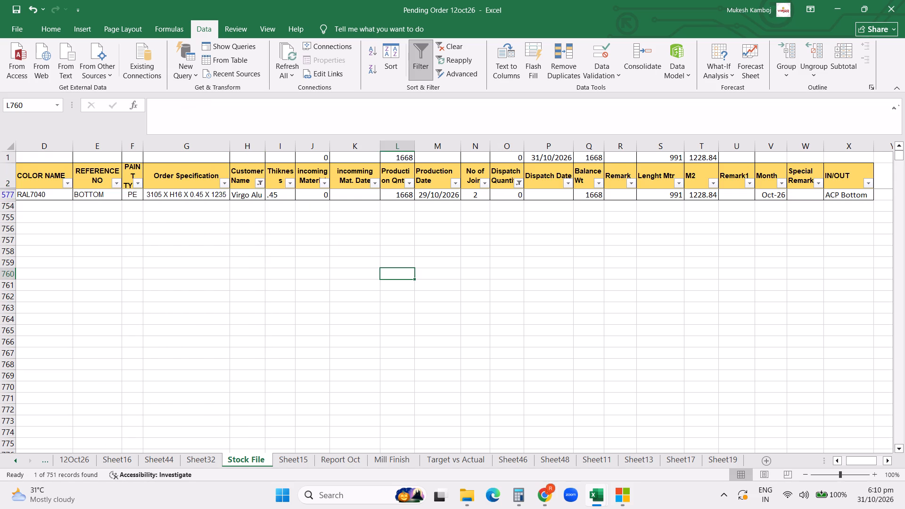
pyautogui.click(331, 254)
# Clear the Customer Name filter so all customers are listed again.
pyautogui.click(262, 182)
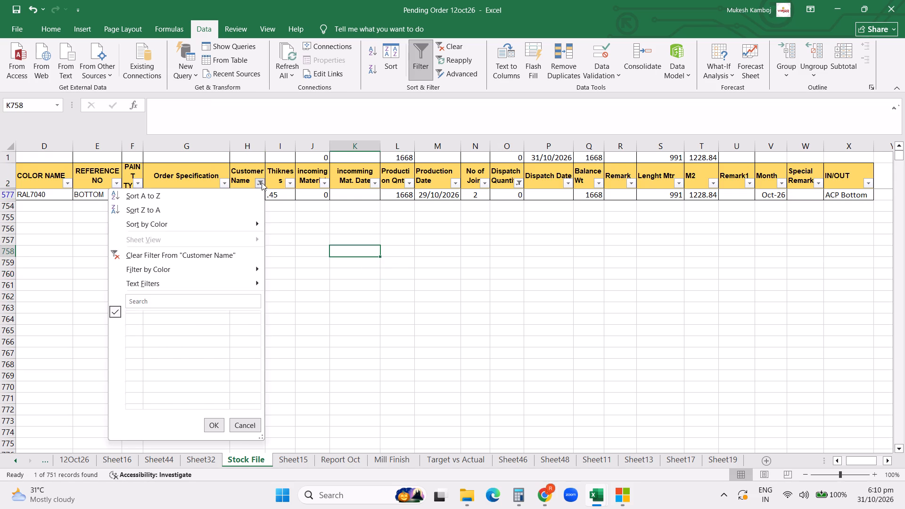
pyautogui.click(200, 251)
# Clear the Dispatch Quantity filter on the Stock File sheet so every record is listed.
pyautogui.click(518, 183)
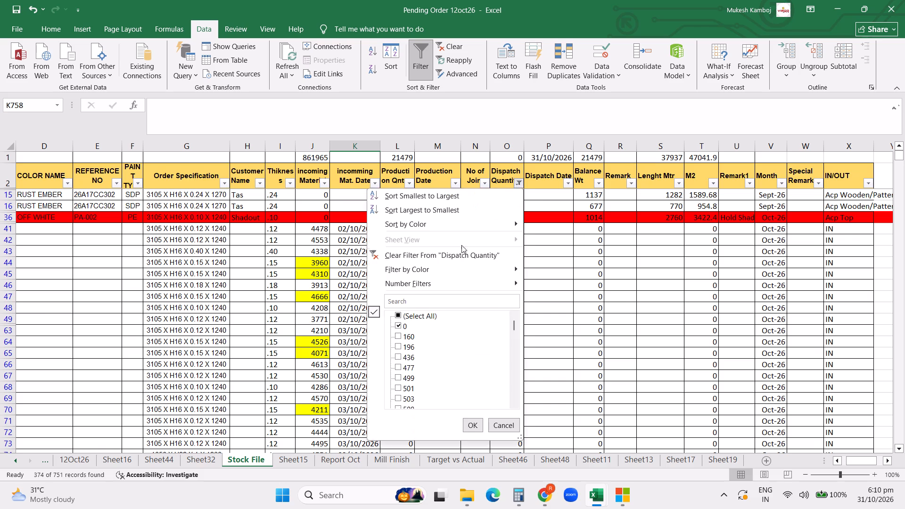
pyautogui.click(456, 249)
# Switch to Sheet32 and refresh all its pivot tables, dismissing any source-file warning.
pyautogui.click(215, 458)
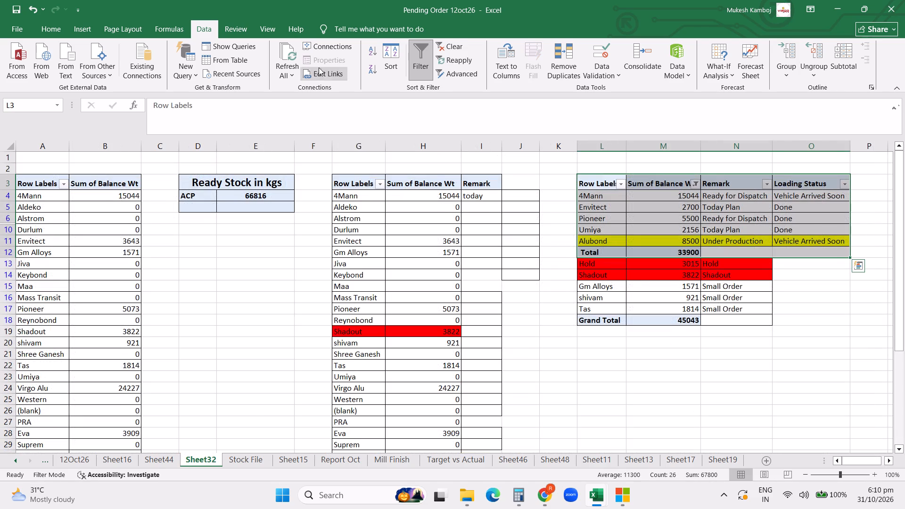
pyautogui.click(291, 52)
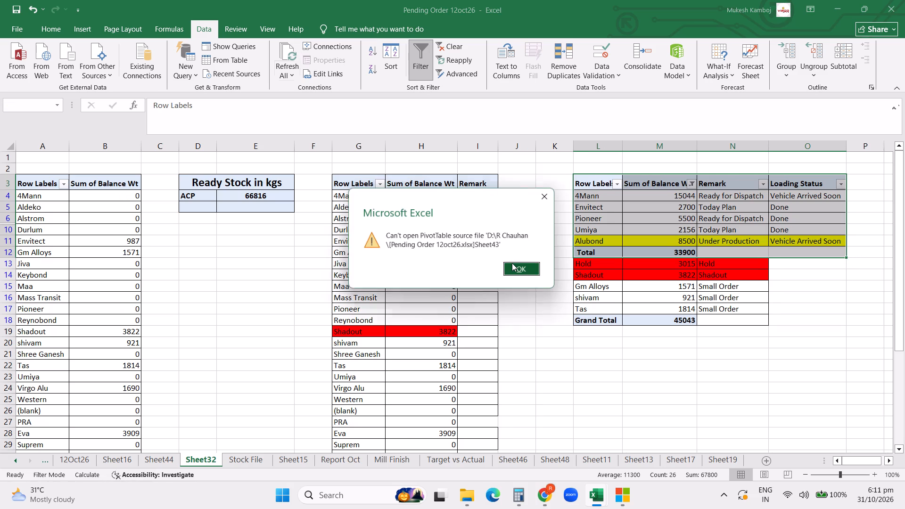
pyautogui.click(526, 266)
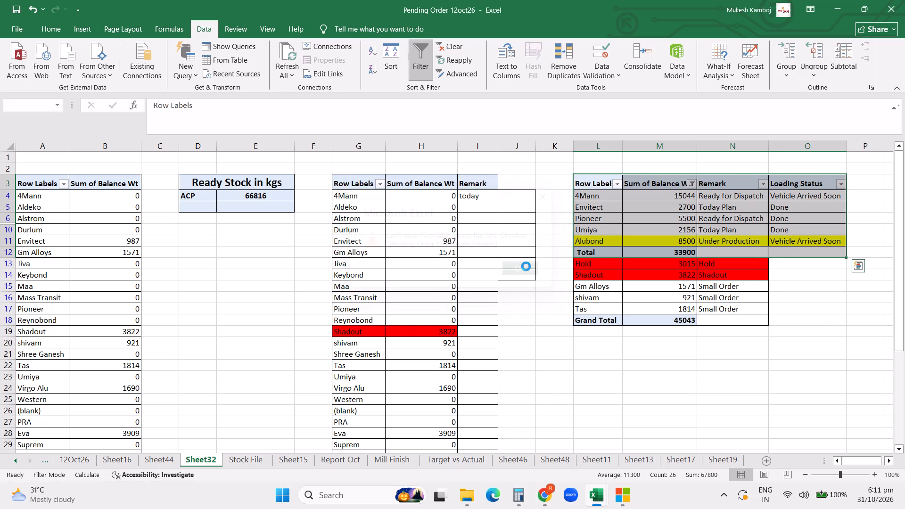
pyautogui.click(512, 255)
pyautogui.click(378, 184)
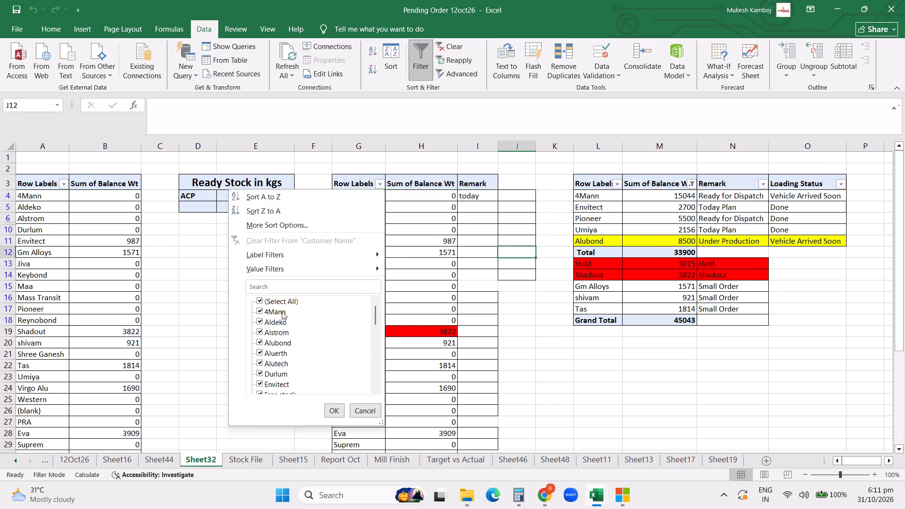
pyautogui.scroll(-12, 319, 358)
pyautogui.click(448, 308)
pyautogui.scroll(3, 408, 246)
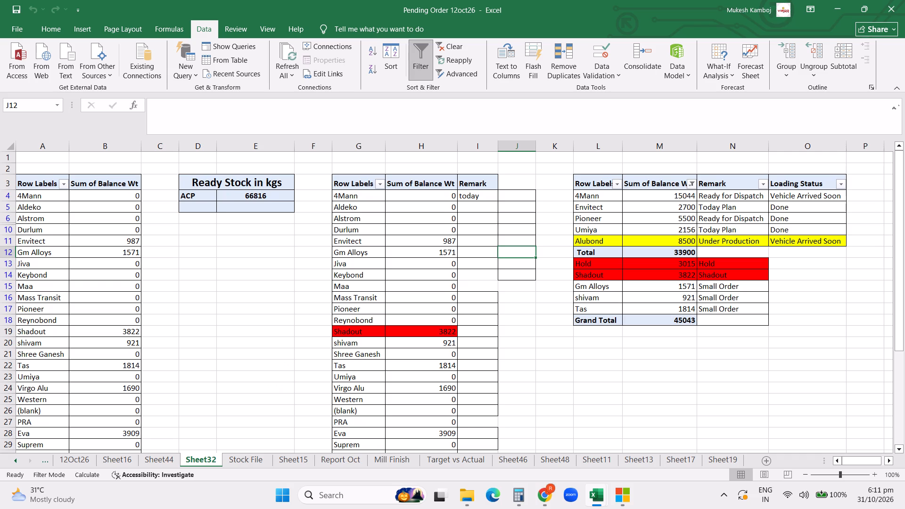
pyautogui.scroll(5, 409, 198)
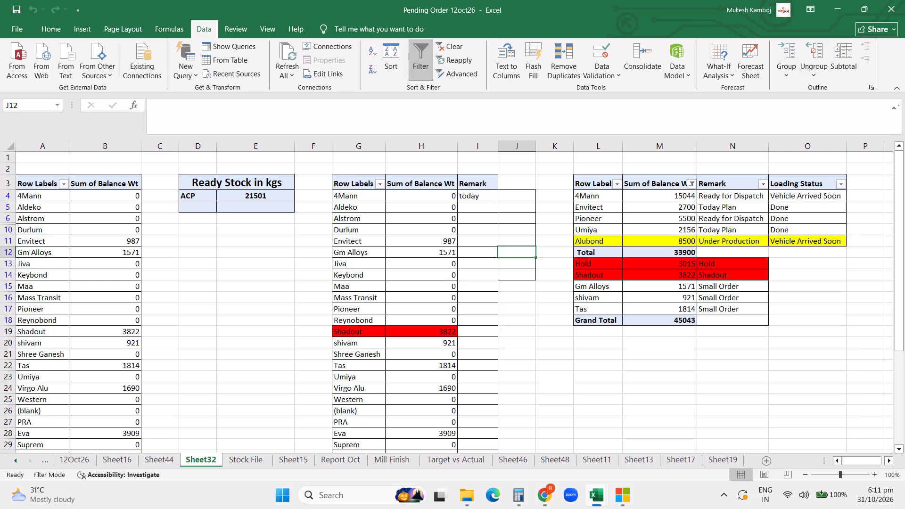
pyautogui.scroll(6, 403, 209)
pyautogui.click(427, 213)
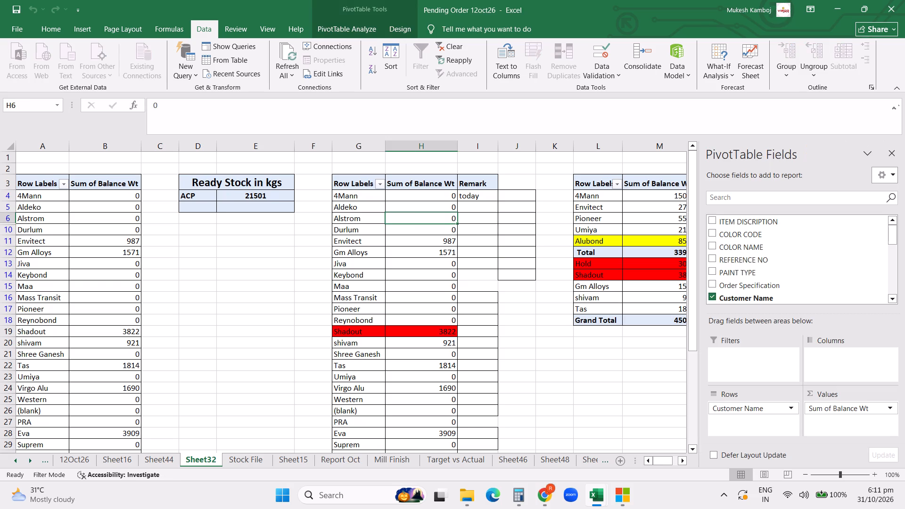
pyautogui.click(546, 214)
# Clear the Sum of Balance Wt filter on the dispatch status table in columns L to O.
pyautogui.click(691, 188)
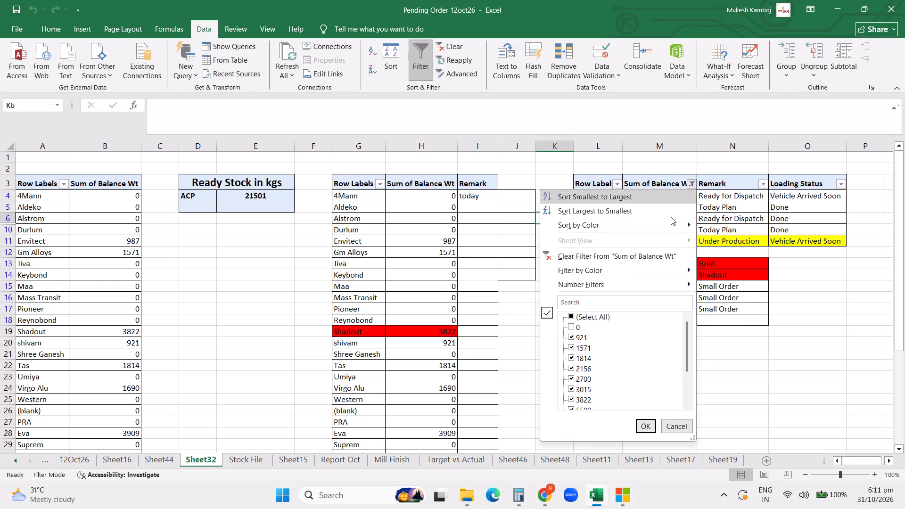
pyautogui.click(636, 256)
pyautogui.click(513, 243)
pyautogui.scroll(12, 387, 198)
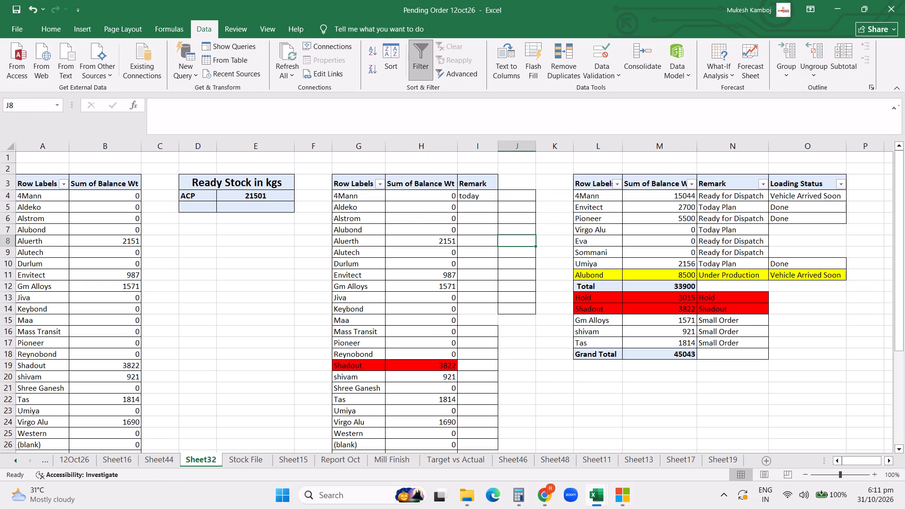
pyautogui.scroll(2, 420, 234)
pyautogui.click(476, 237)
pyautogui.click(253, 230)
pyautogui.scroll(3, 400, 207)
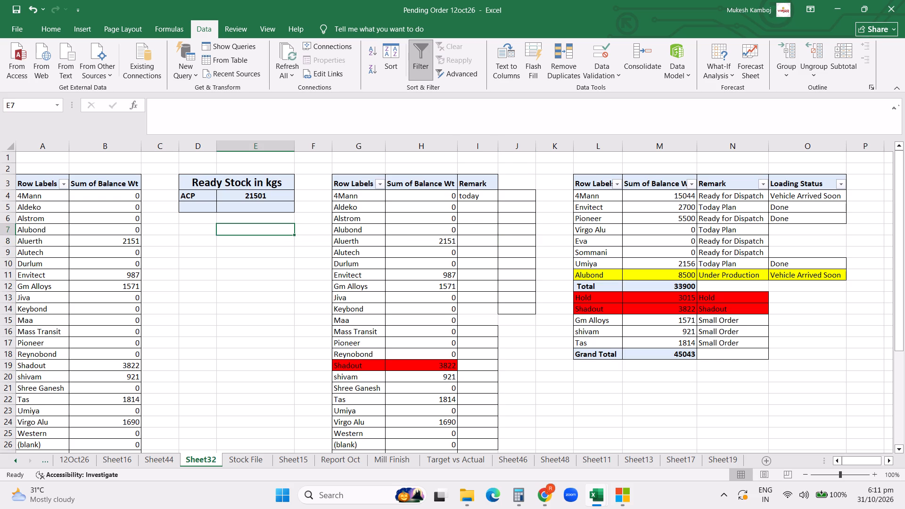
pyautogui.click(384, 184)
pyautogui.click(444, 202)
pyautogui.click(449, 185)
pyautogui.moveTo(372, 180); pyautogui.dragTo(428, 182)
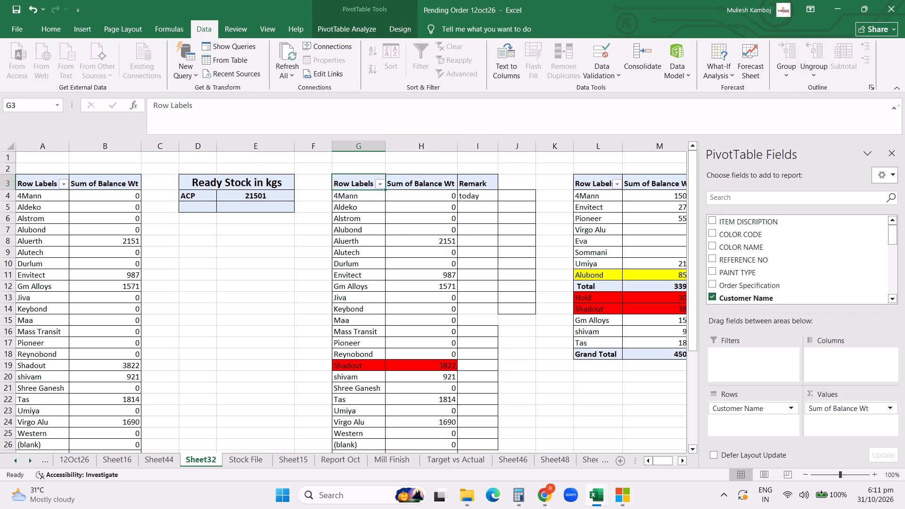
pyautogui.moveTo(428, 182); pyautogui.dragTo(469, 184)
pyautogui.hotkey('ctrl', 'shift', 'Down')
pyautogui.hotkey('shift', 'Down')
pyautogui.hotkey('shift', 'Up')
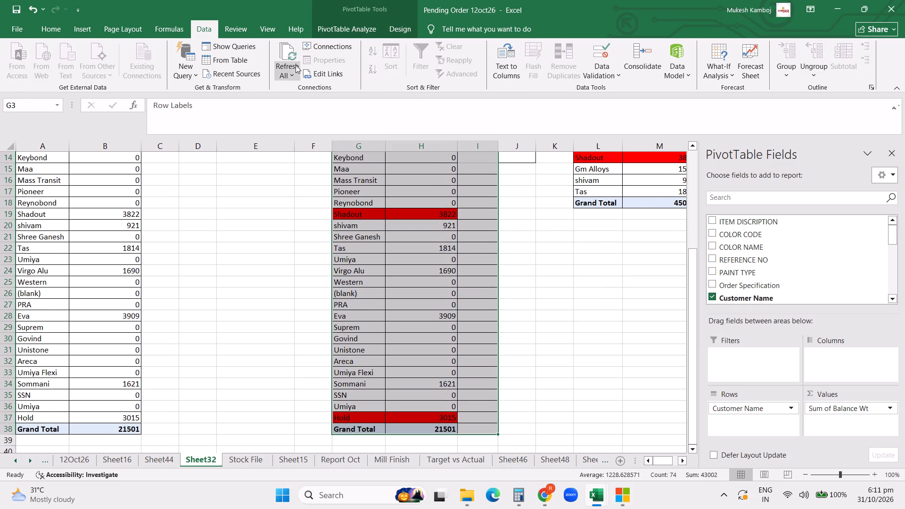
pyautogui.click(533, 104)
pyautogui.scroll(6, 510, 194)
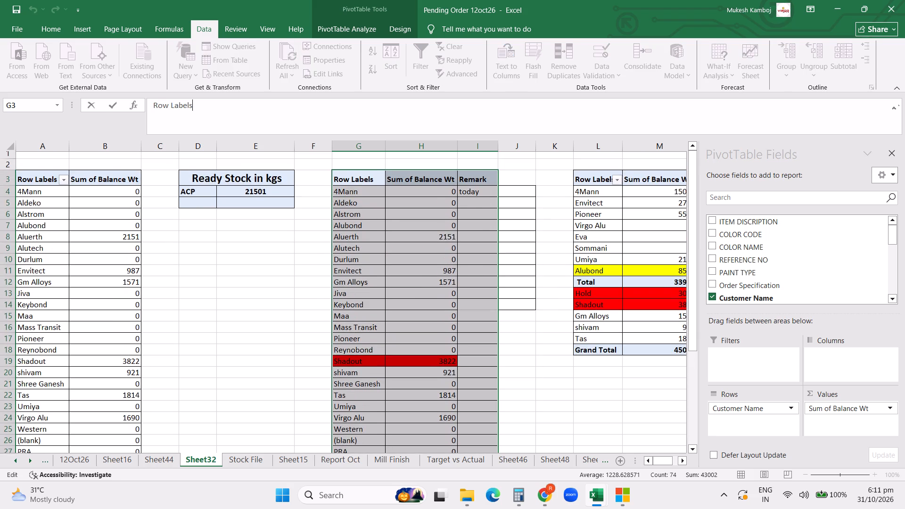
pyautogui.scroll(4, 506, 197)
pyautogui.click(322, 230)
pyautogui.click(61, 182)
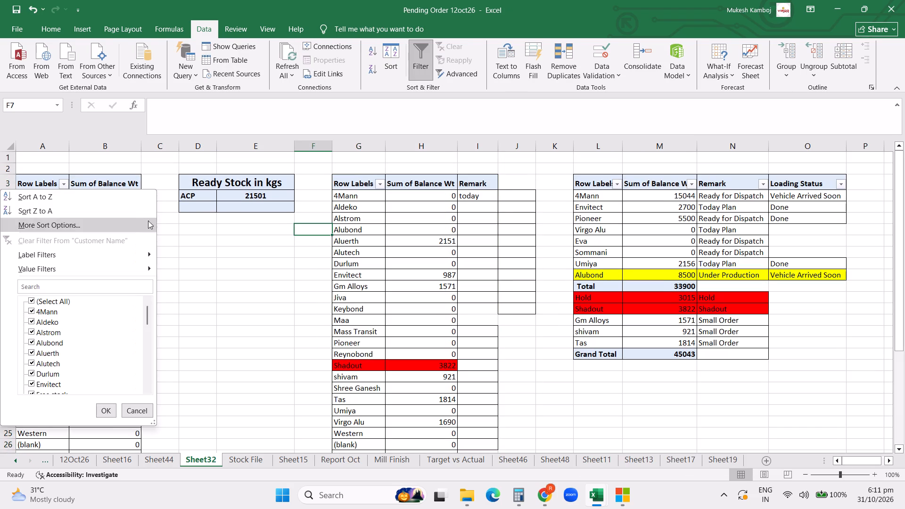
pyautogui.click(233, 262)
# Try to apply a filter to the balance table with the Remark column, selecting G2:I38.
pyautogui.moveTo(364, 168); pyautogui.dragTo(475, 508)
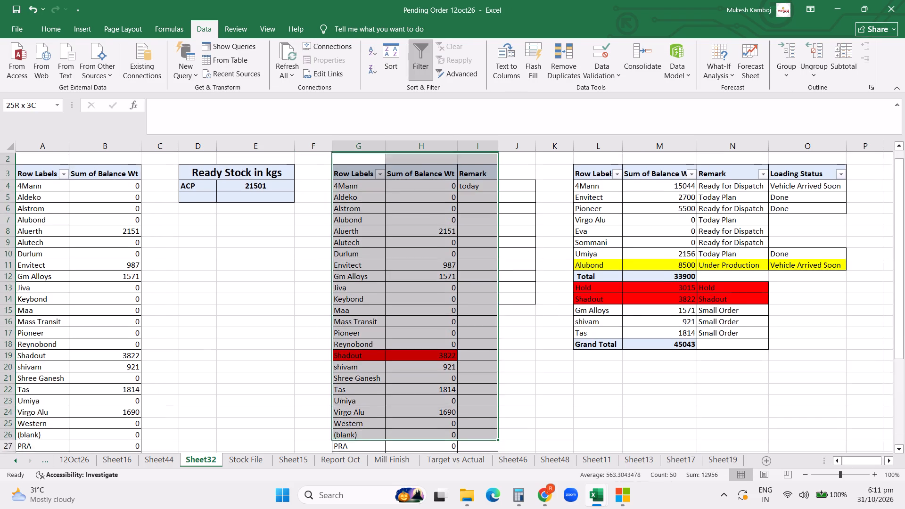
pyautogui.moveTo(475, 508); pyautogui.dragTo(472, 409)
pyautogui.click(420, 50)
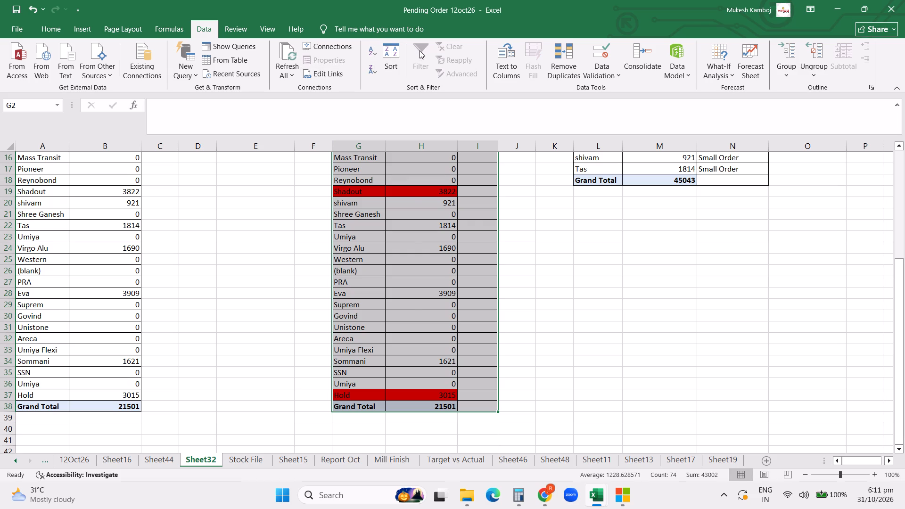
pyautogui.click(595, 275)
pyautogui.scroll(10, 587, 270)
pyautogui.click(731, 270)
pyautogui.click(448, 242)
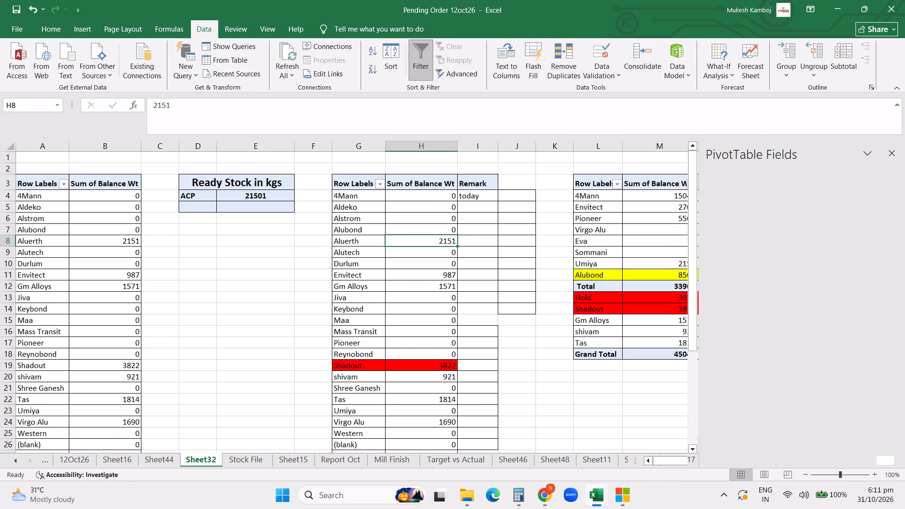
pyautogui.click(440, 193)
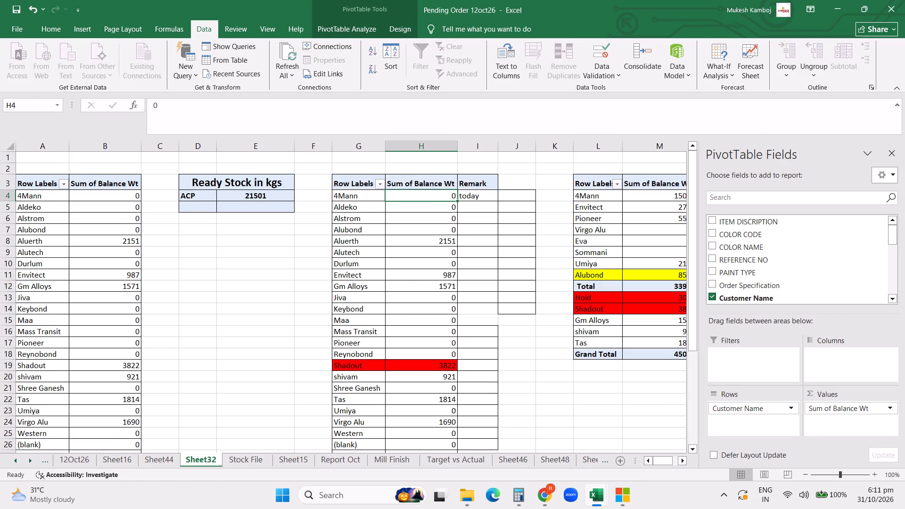
# Copy the whole pivot table A3:B38 and paste it over the table starting at G3.
pyautogui.moveTo(19, 181); pyautogui.dragTo(39, 183)
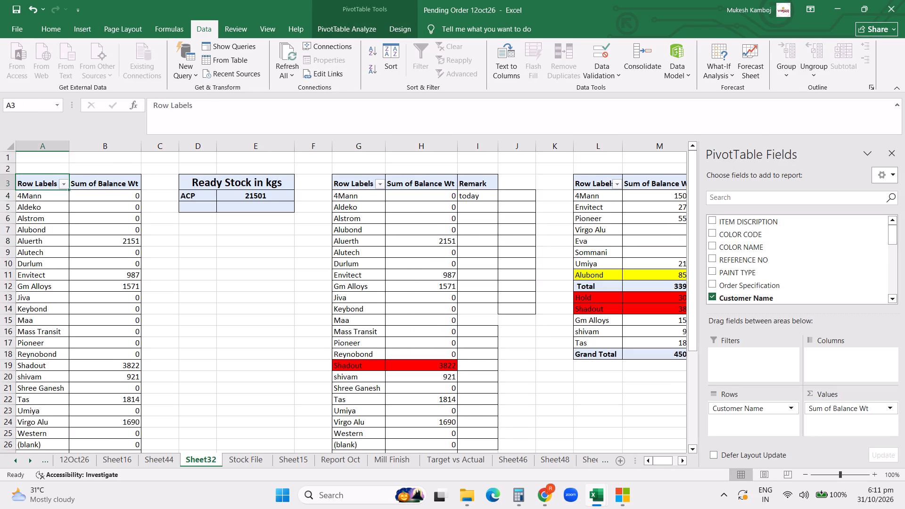
pyautogui.moveTo(39, 183); pyautogui.dragTo(120, 435)
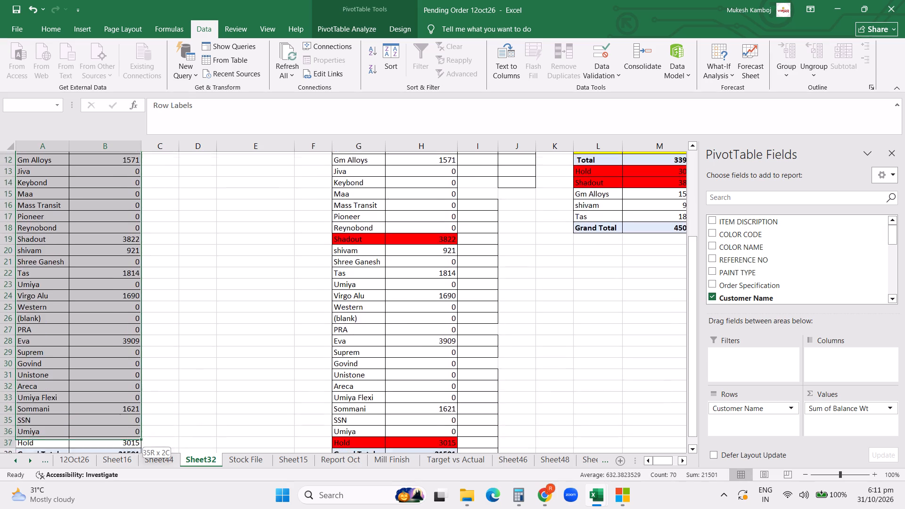
pyautogui.moveTo(120, 435); pyautogui.dragTo(114, 352)
pyautogui.hotkey('ctrl', 'c')
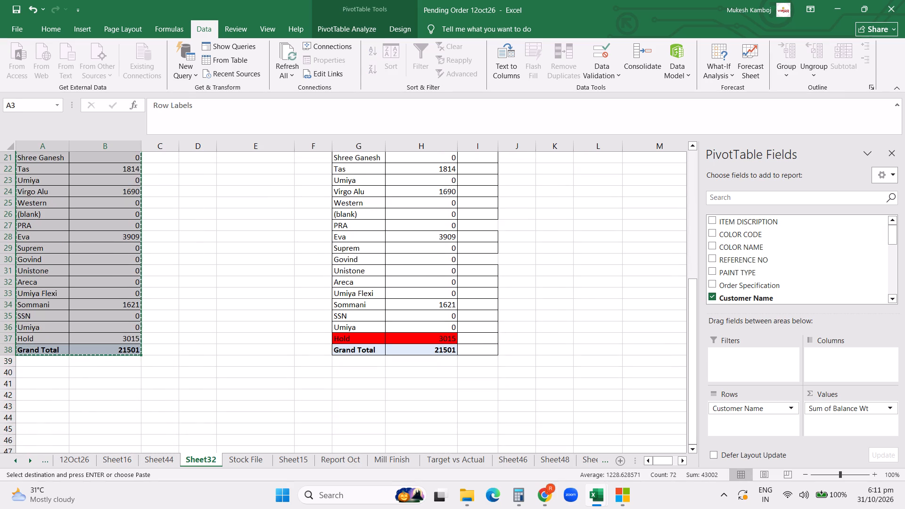
pyautogui.scroll(15, 282, 328)
pyautogui.click(351, 183)
pyautogui.hotkey('ctrl', 'v')
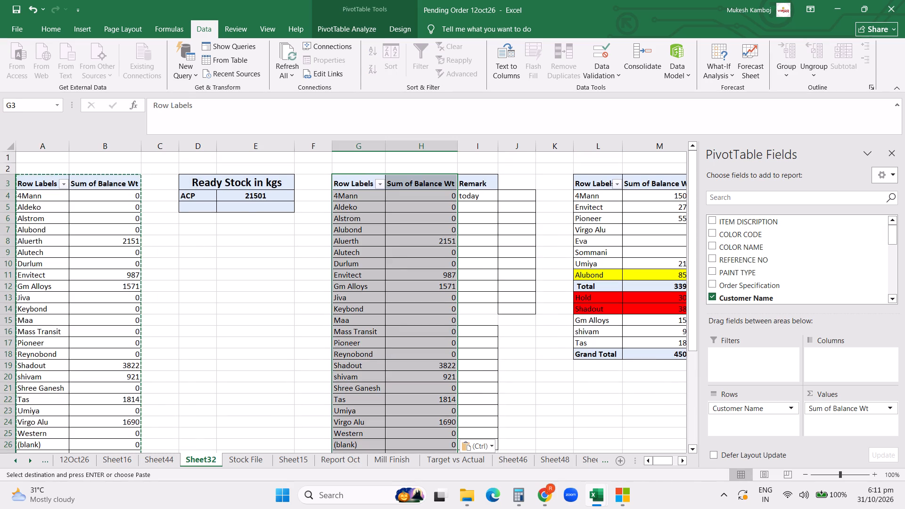
pyautogui.rightClick(367, 181)
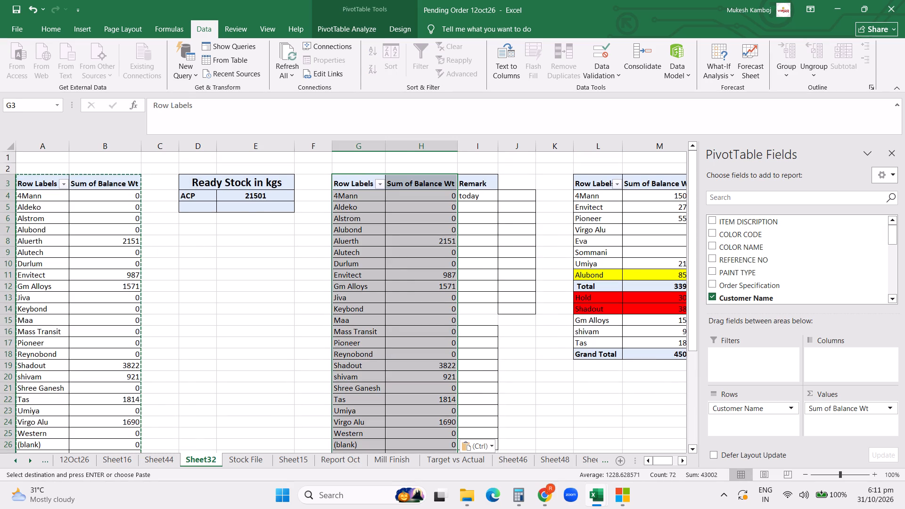
pyautogui.click(331, 219)
# Convert columns G to I to static data by copying them and pasting them onto themselves as Values.
pyautogui.moveTo(355, 146); pyautogui.dragTo(390, 148)
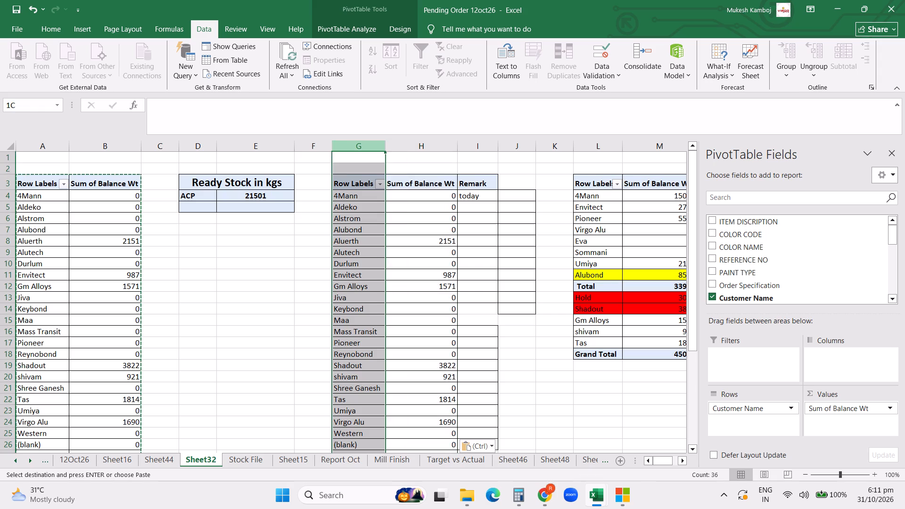
pyautogui.moveTo(390, 148); pyautogui.dragTo(436, 148)
pyautogui.moveTo(367, 143); pyautogui.dragTo(394, 142)
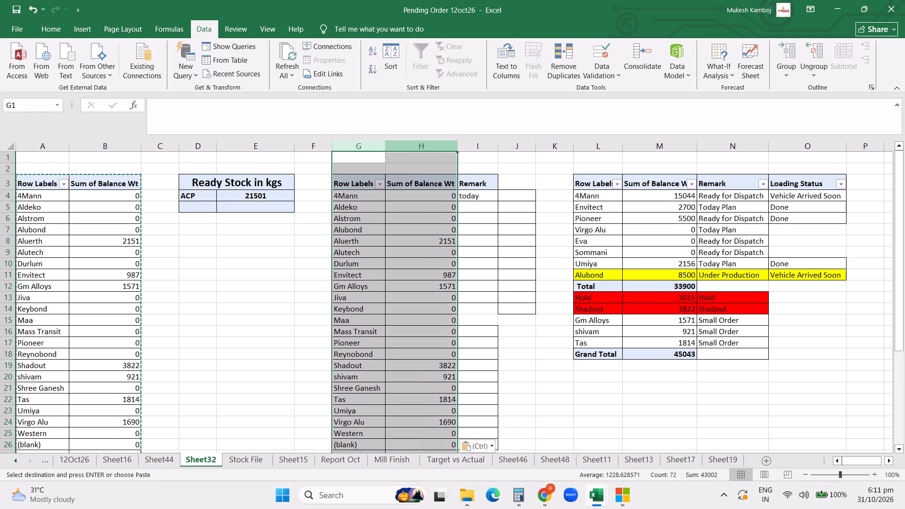
pyautogui.click(372, 144)
pyautogui.moveTo(365, 144); pyautogui.dragTo(469, 142)
pyautogui.hotkey('ctrl', 'c')
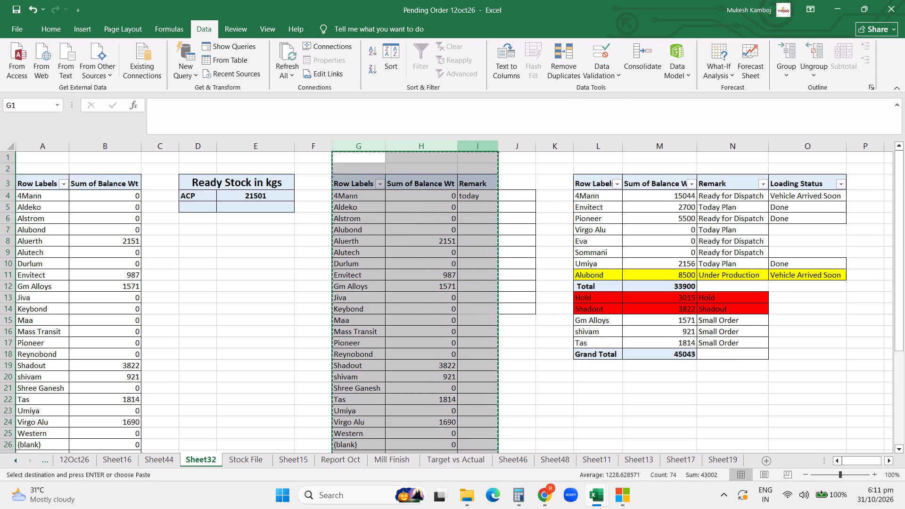
pyautogui.rightClick(469, 142)
pyautogui.click(504, 227)
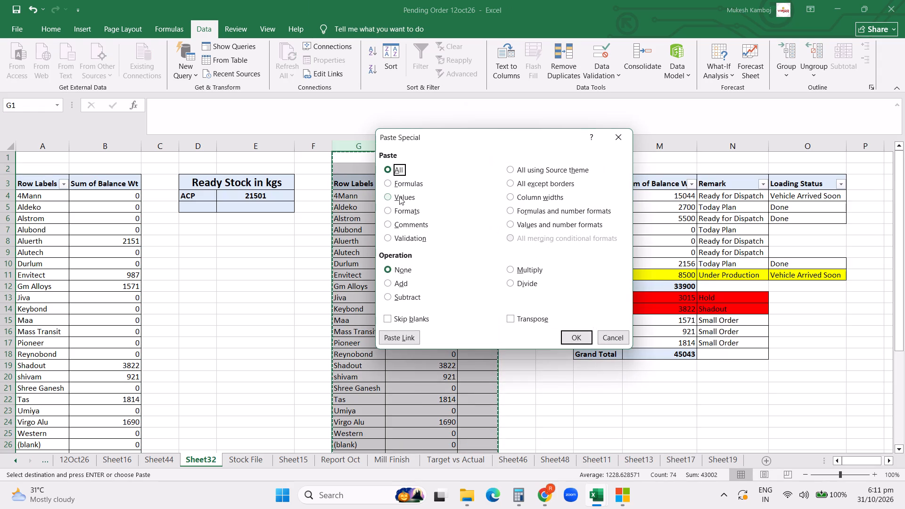
pyautogui.click(399, 197)
pyautogui.click(583, 336)
pyautogui.click(438, 316)
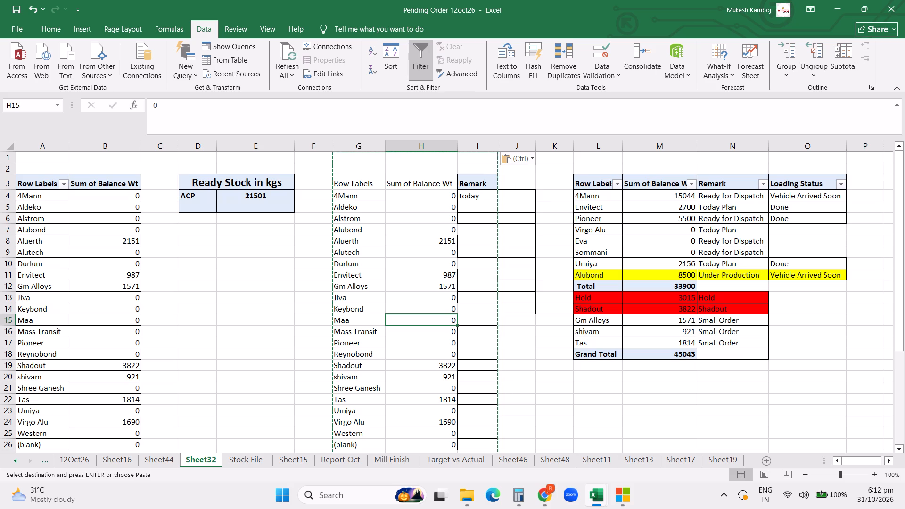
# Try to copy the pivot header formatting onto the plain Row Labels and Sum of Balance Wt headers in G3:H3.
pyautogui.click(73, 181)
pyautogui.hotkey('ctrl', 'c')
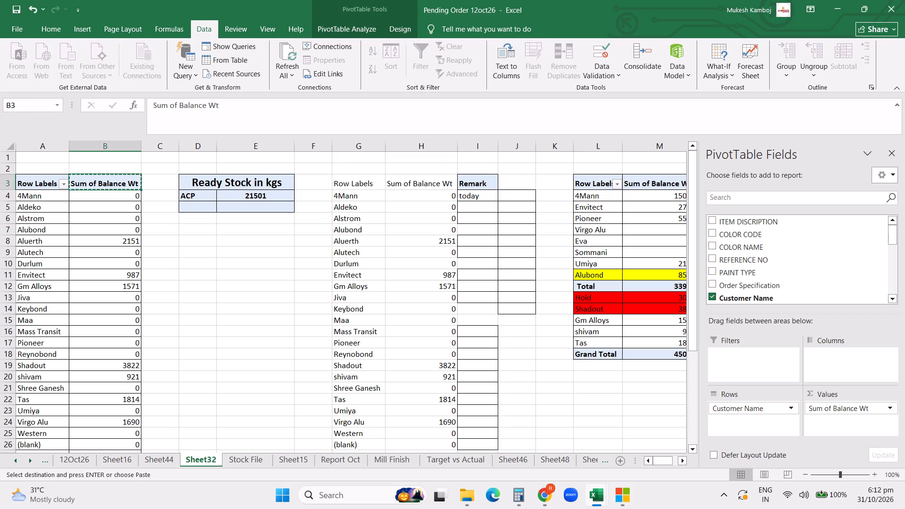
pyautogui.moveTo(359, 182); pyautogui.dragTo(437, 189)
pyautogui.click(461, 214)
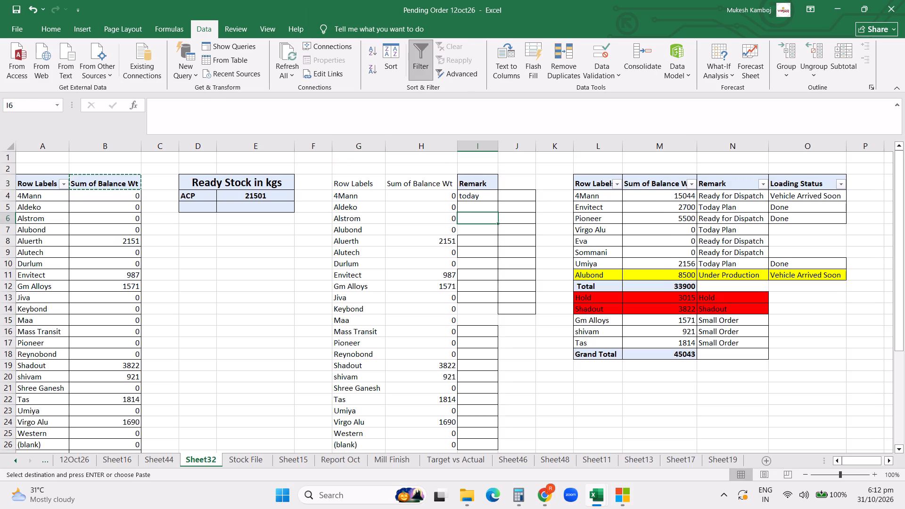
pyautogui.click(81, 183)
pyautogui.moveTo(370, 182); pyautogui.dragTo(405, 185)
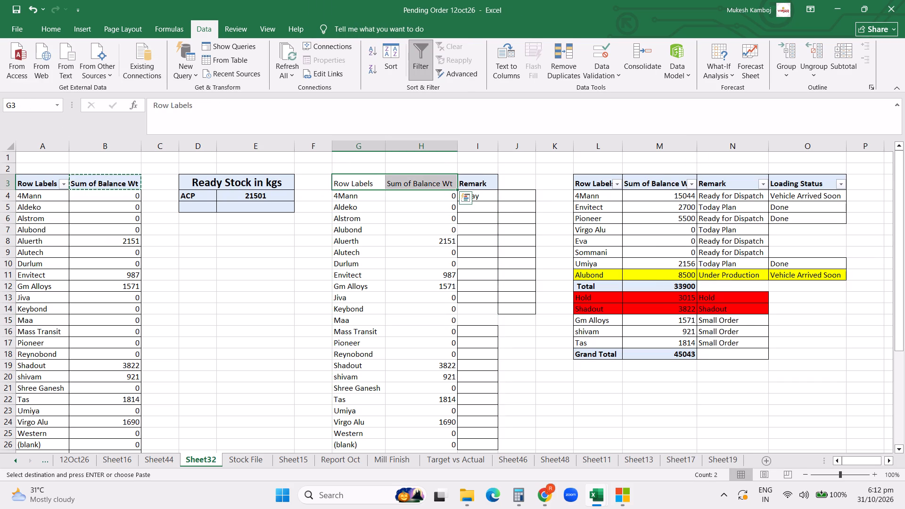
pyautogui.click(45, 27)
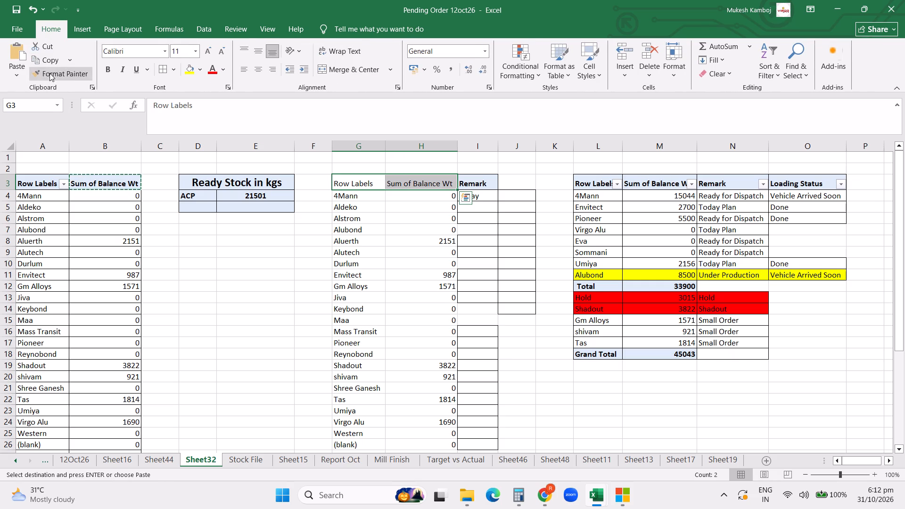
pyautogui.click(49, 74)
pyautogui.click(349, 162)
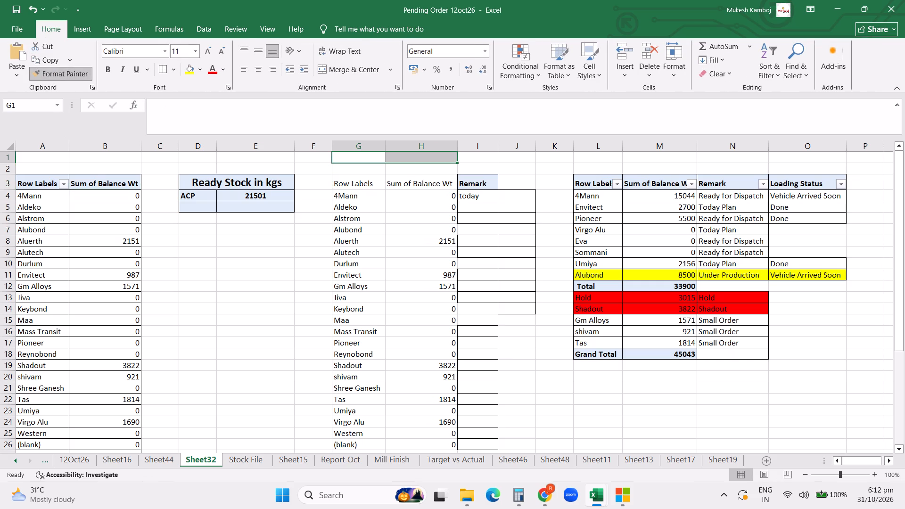
# Copy the pivot header formatting from B3 onto the Row Labels and Sum of Balance Wt headers in G3:H3.
pyautogui.click(82, 187)
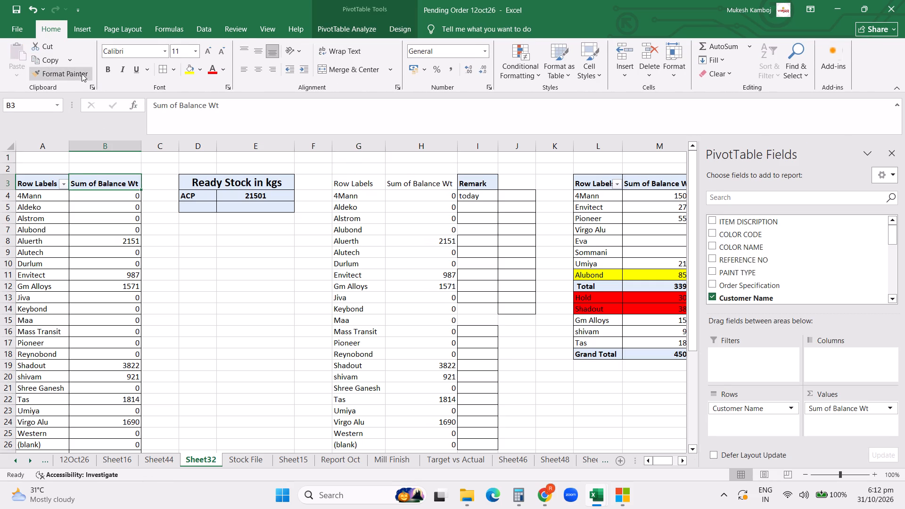
pyautogui.click(79, 70)
pyautogui.moveTo(362, 181); pyautogui.dragTo(438, 185)
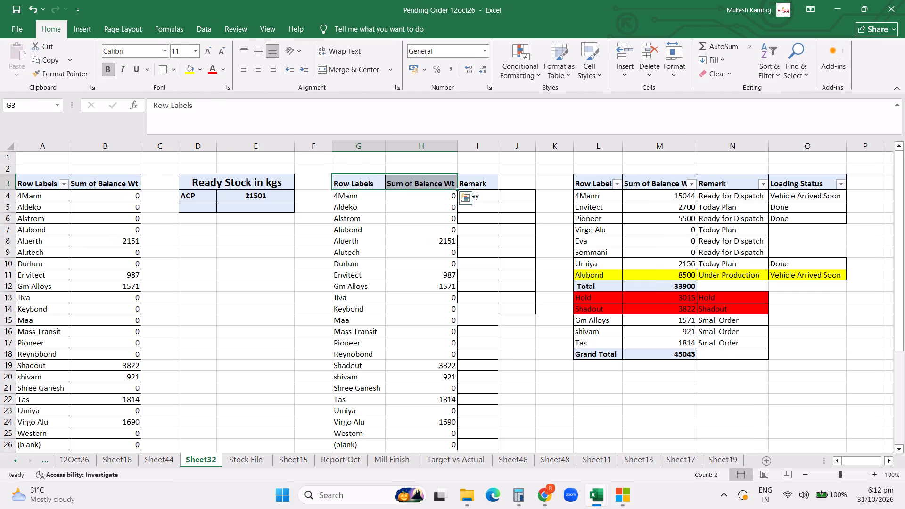
pyautogui.click(488, 211)
# Turn off the sheet's existing filter on the L3:O3 headers, with the balance table G3:I38 selected.
pyautogui.moveTo(370, 186); pyautogui.dragTo(460, 189)
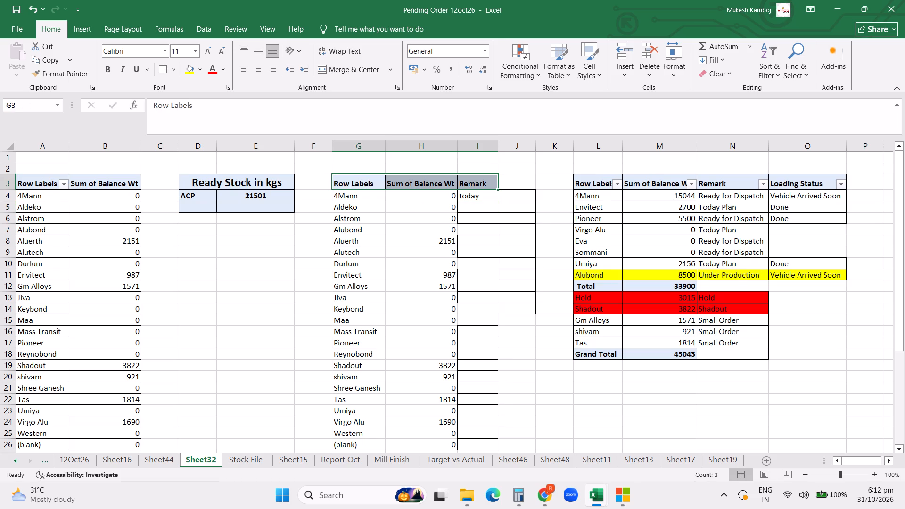
pyautogui.hotkey('ctrl', 'shift', 'Down')
pyautogui.hotkey('shift', 'Down')
pyautogui.hotkey('shift', 'Up')
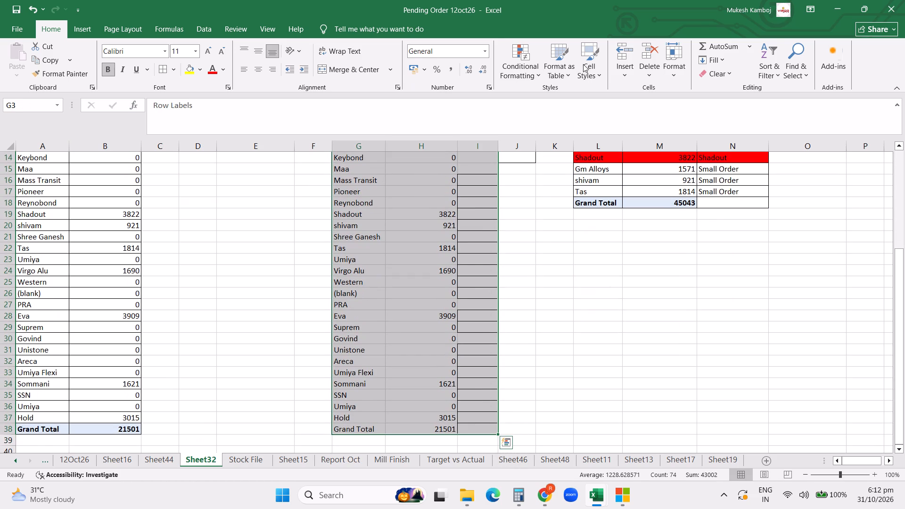
pyautogui.click(766, 58)
pyautogui.click(782, 134)
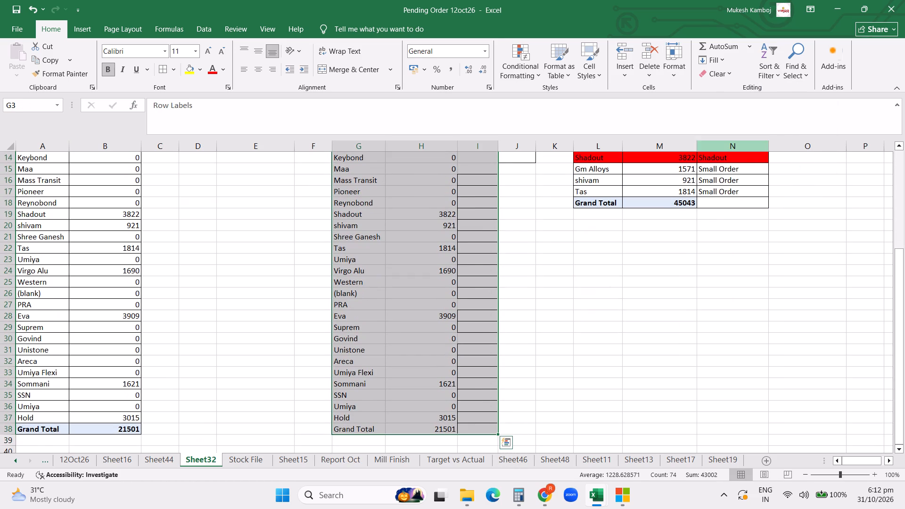
pyautogui.click(539, 211)
pyautogui.scroll(11, 399, 230)
# Add a filter to the static balance table G3:I38, including its Remark column.
pyautogui.moveTo(361, 177); pyautogui.dragTo(378, 179)
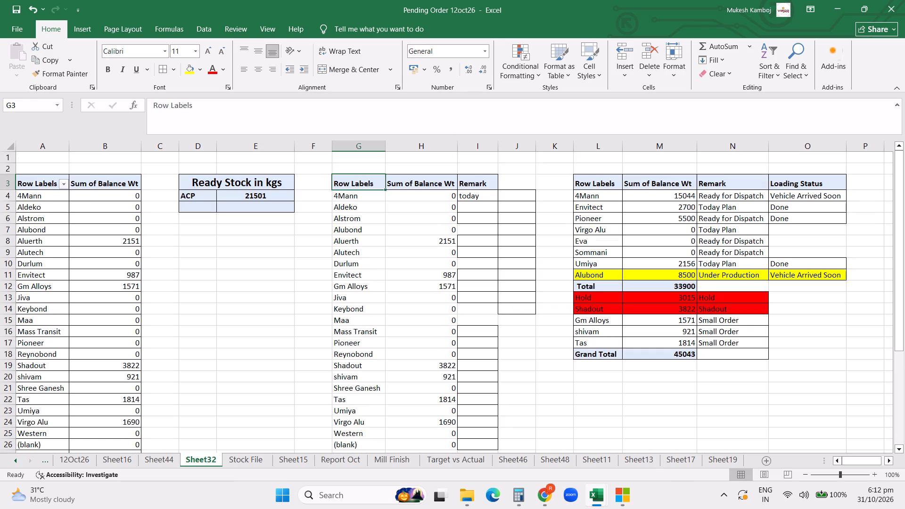
pyautogui.moveTo(378, 179); pyautogui.dragTo(470, 191)
pyautogui.hotkey('ctrl', 'shift', 'Down')
pyautogui.hotkey('shift', 'Down')
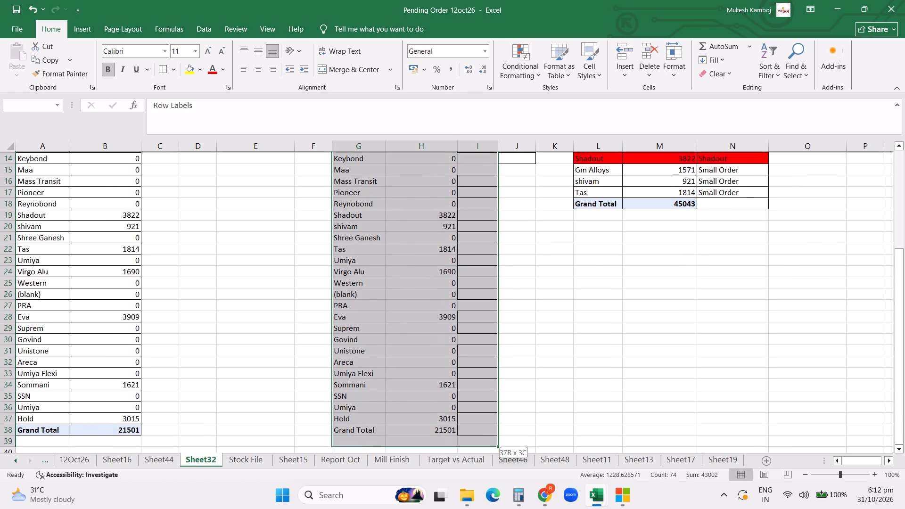
pyautogui.hotkey('shift', 'Up')
pyautogui.click(771, 64)
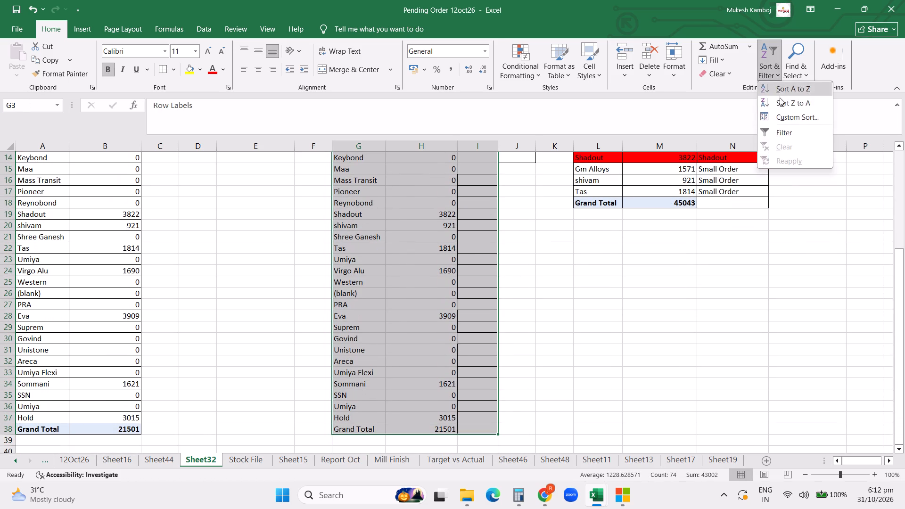
pyautogui.click(781, 132)
pyautogui.scroll(12, 529, 253)
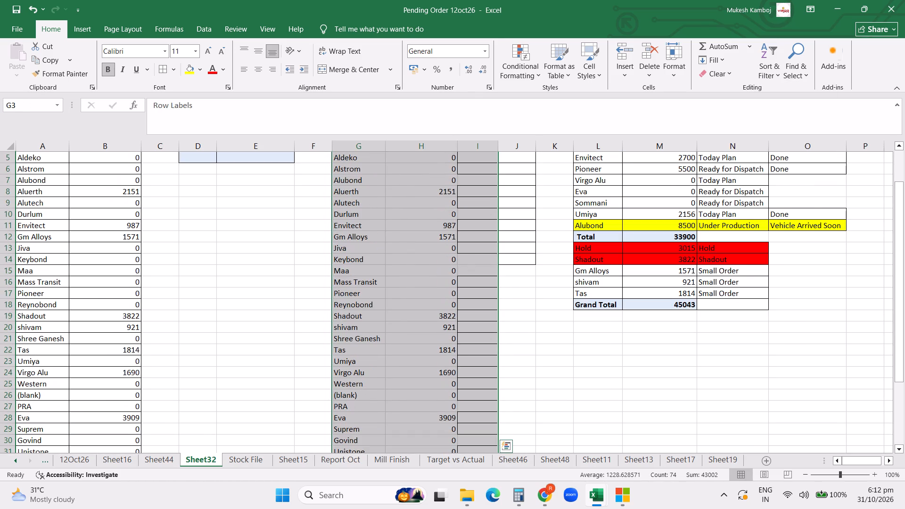
pyautogui.click(483, 238)
# Filter the static table's Sum of Balance Wt column to hide the 0 values.
pyautogui.click(455, 188)
pyautogui.click(341, 324)
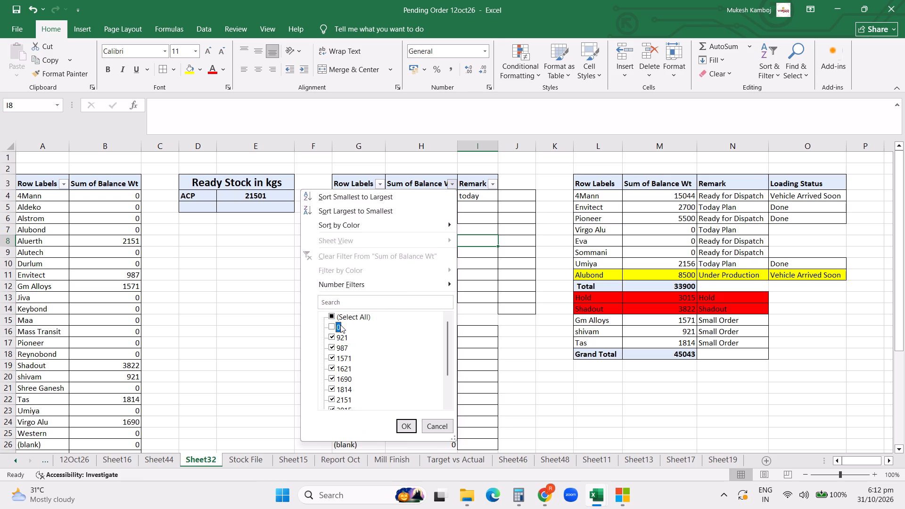
pyautogui.click(401, 425)
pyautogui.click(483, 266)
pyautogui.click(535, 271)
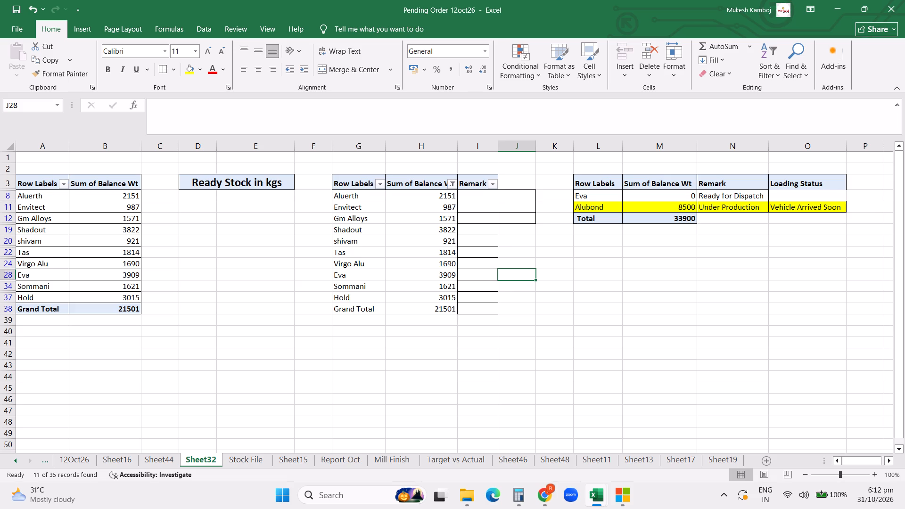
pyautogui.click(535, 272)
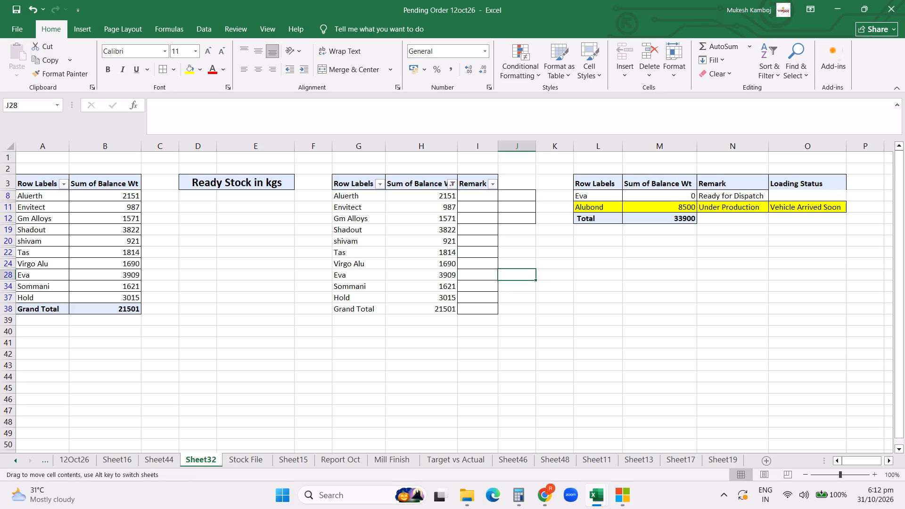
# Format the static table's Grand Total cells G38:H38 with a light blue fill and bold text.
pyautogui.moveTo(361, 311); pyautogui.dragTo(430, 311)
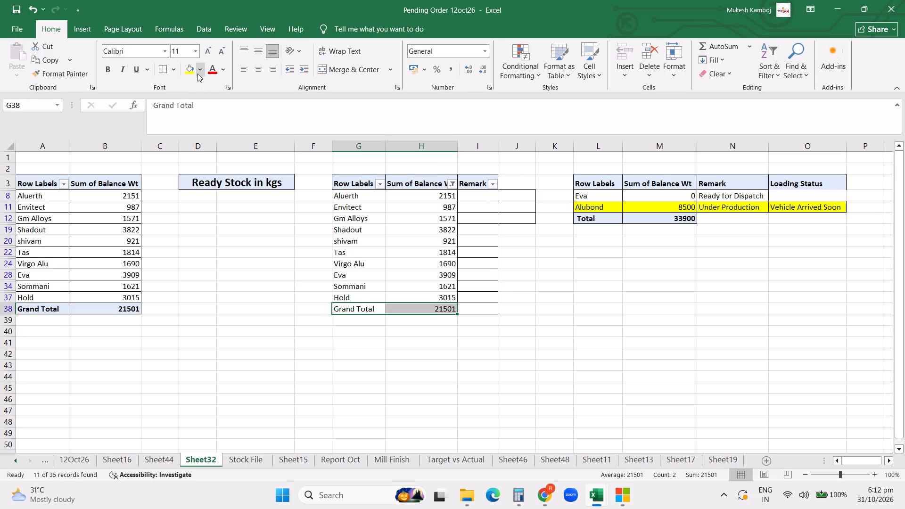
pyautogui.click(197, 70)
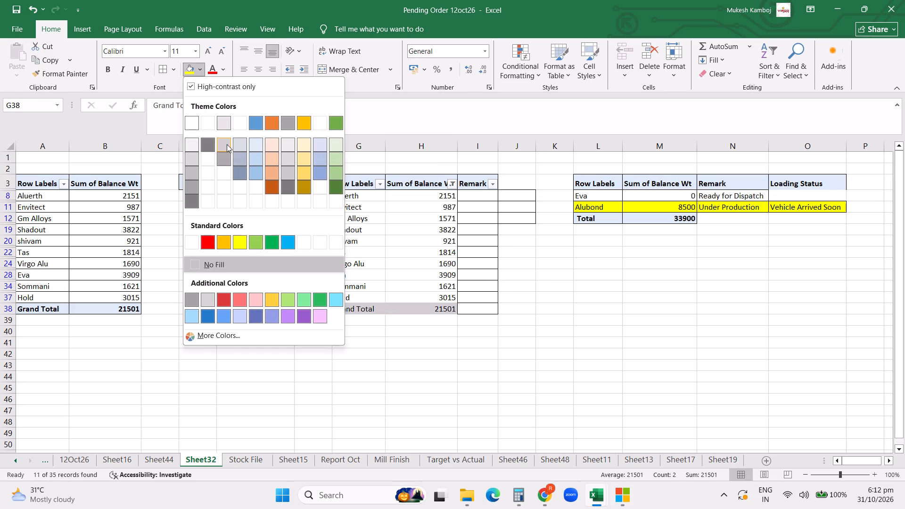
pyautogui.click(257, 144)
pyautogui.click(112, 69)
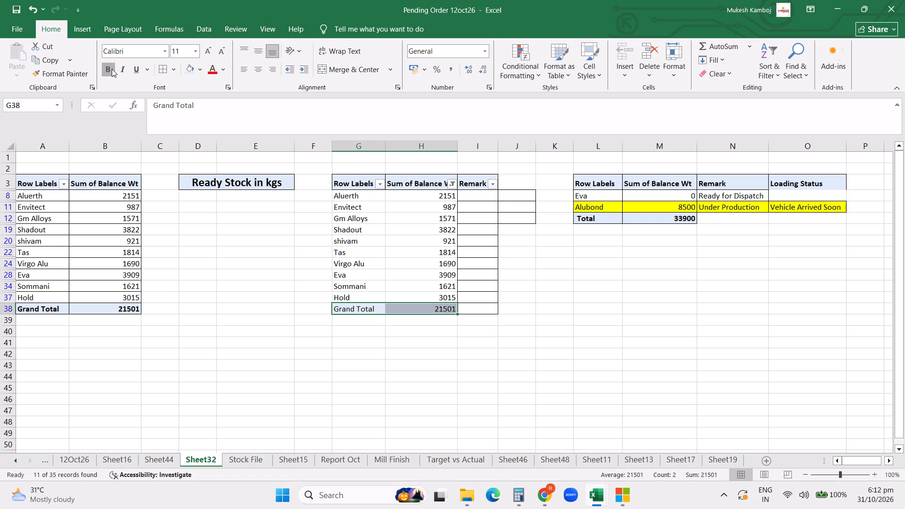
pyautogui.click(467, 293)
pyautogui.click(531, 276)
pyautogui.scroll(9, 530, 274)
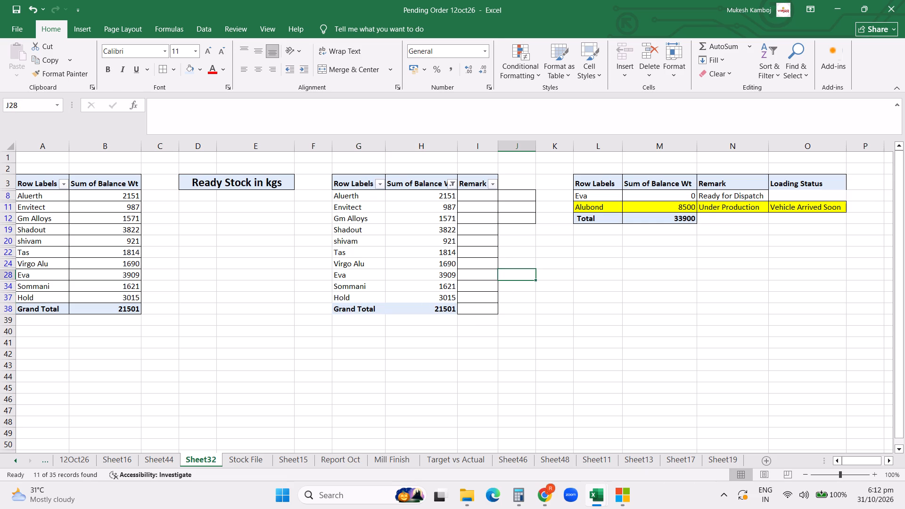
# Apply all borders to the filtered balance table's Row Labels and Sum of Balance Wt columns, G3:H38.
pyautogui.moveTo(360, 184); pyautogui.dragTo(461, 306)
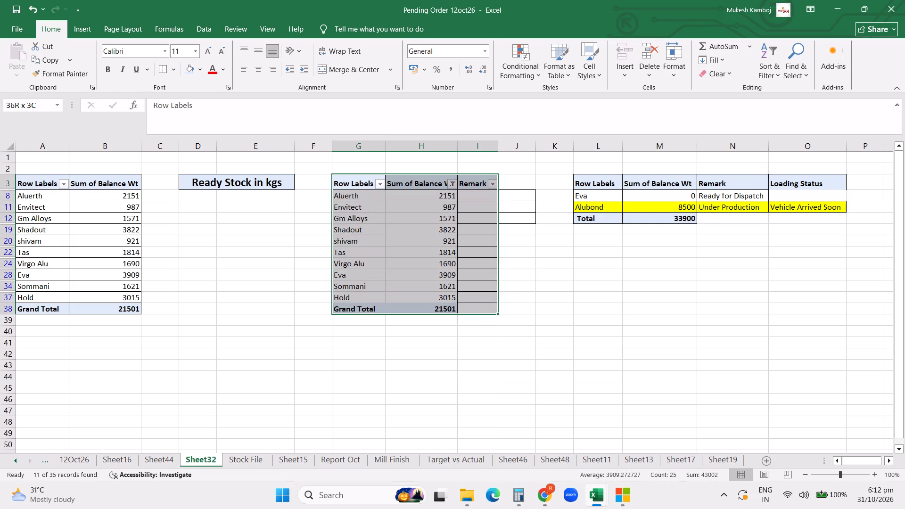
pyautogui.moveTo(461, 306); pyautogui.dragTo(456, 307)
pyautogui.click(166, 69)
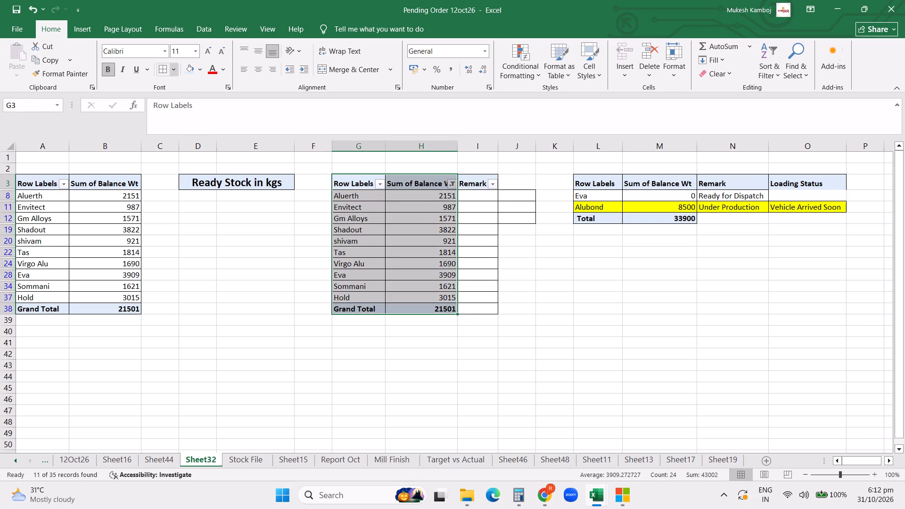
pyautogui.click(509, 266)
pyautogui.scroll(5, 499, 261)
# Select the filtered balance table's Row Labels and Sum of Balance Wt headers in G3:H3.
pyautogui.moveTo(355, 179); pyautogui.dragTo(450, 188)
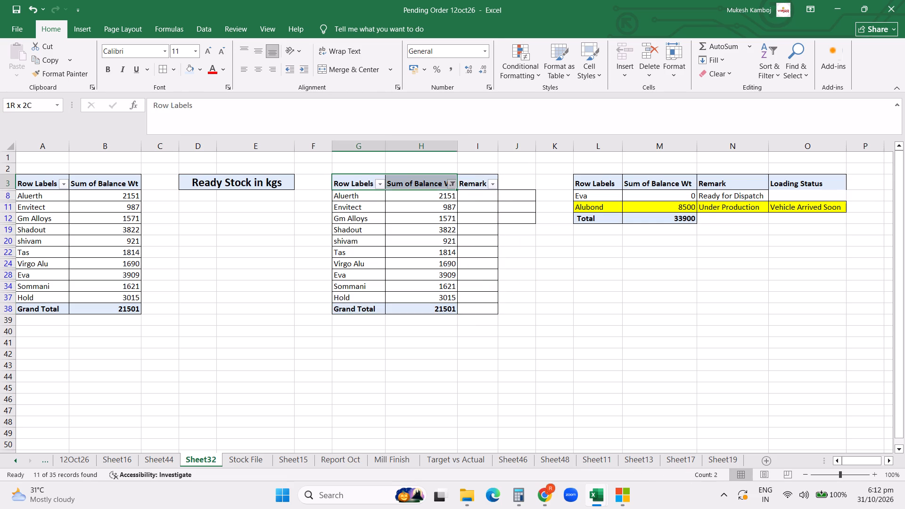
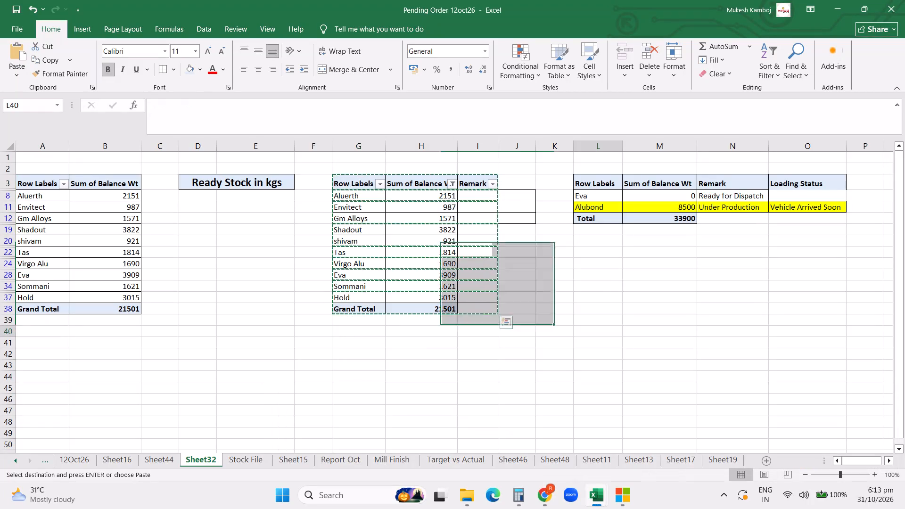
# Clear the filter from the static balance table's Sum of Balance Wt column so all rows show again.
pyautogui.scroll(1, 622, 293)
pyautogui.click(453, 182)
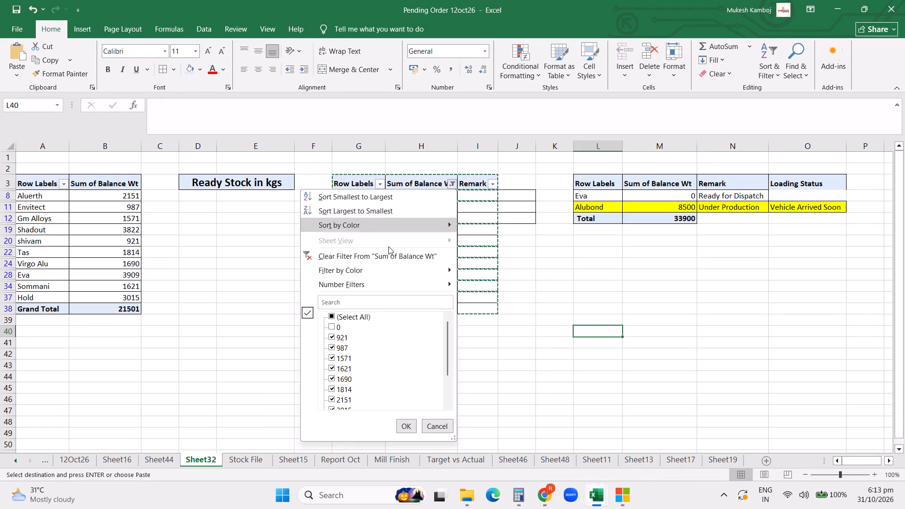
pyautogui.click(378, 251)
pyautogui.click(631, 290)
pyautogui.scroll(3, 818, 302)
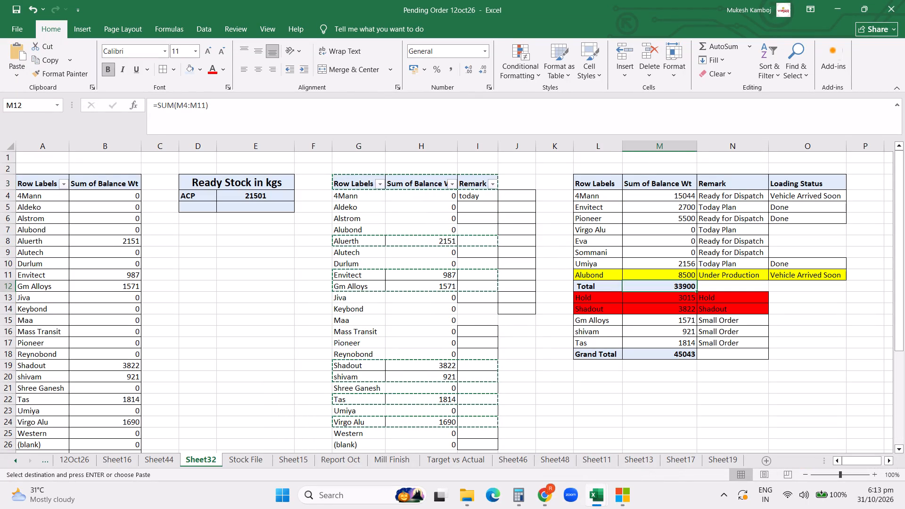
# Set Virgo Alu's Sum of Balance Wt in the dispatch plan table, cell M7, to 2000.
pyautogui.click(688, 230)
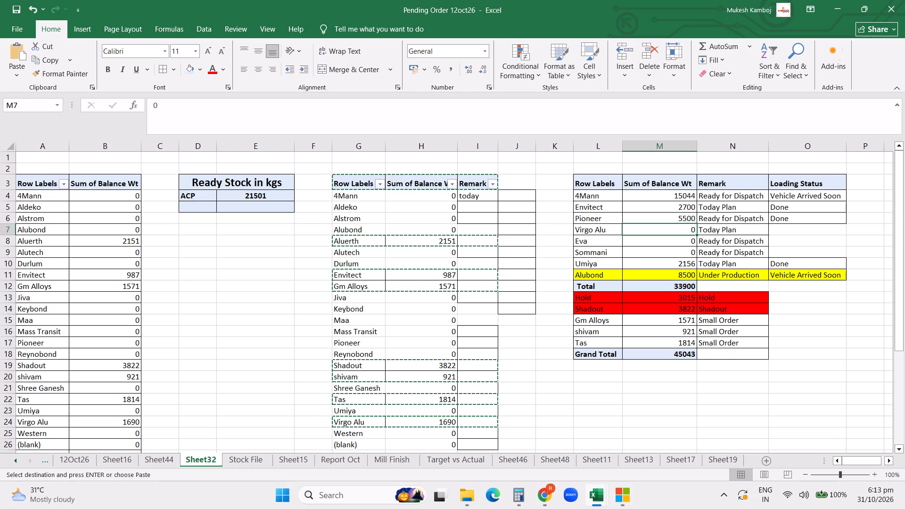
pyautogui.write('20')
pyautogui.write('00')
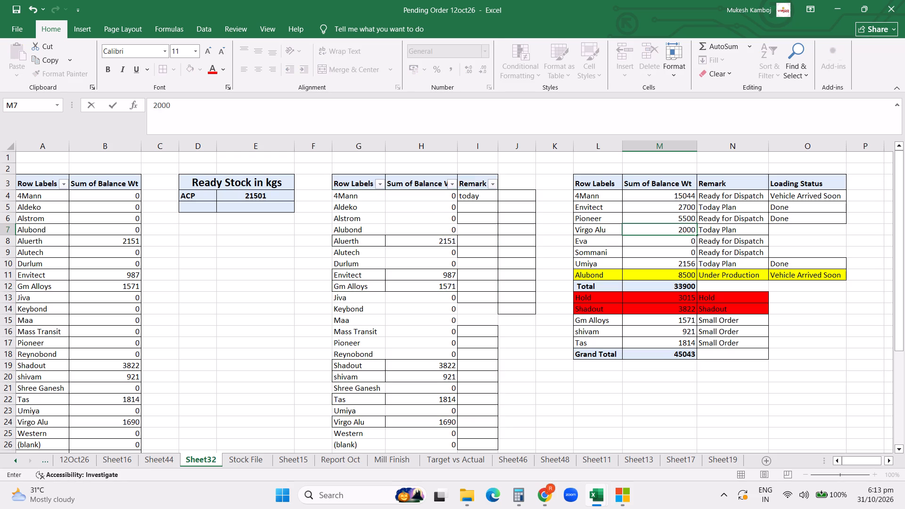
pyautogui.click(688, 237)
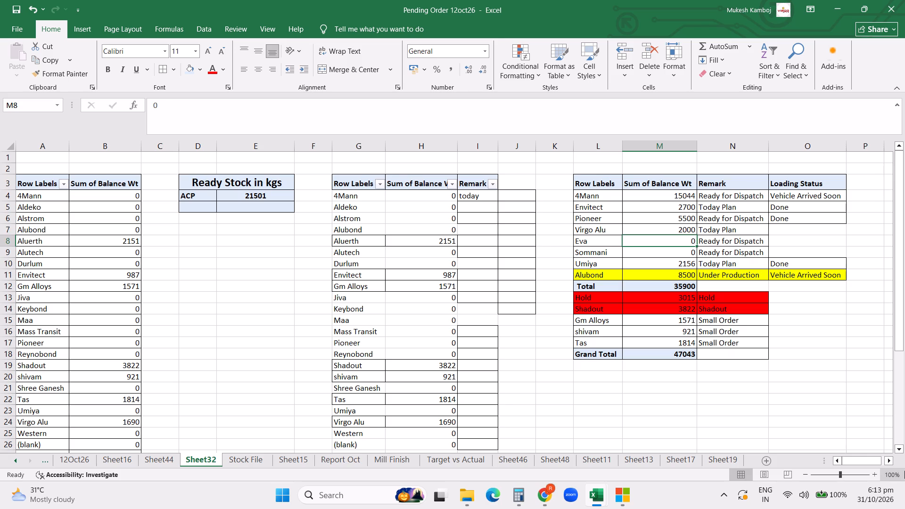
# Set Virgo Alu's Sum of Balance Wt in the dispatch plan table, cell M7, to 20386.
pyautogui.press('Up')
pyautogui.press('Up')
pyautogui.press('Down')
pyautogui.write('20386')
pyautogui.press('Return')
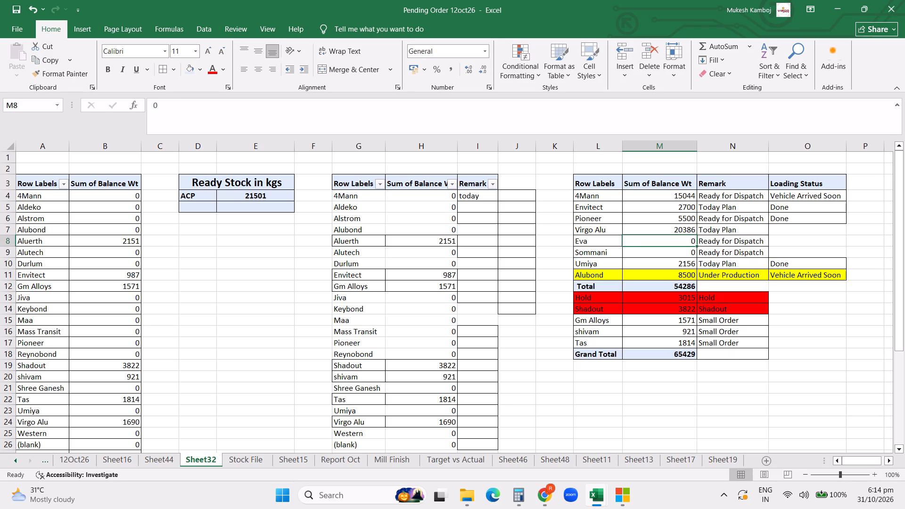
# Filter Stock File's Dispatch Date column to show only 31/10/2026, excluding blanks.
pyautogui.click(782, 293)
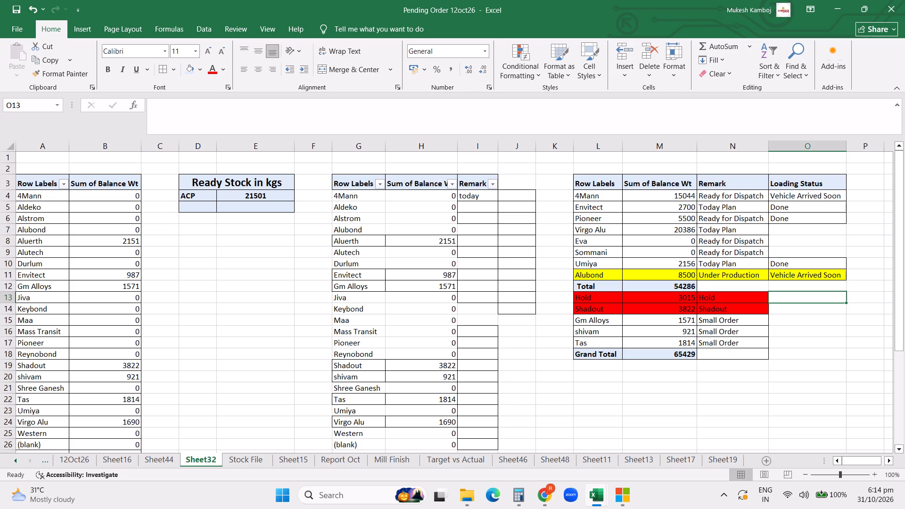
pyautogui.click(672, 217)
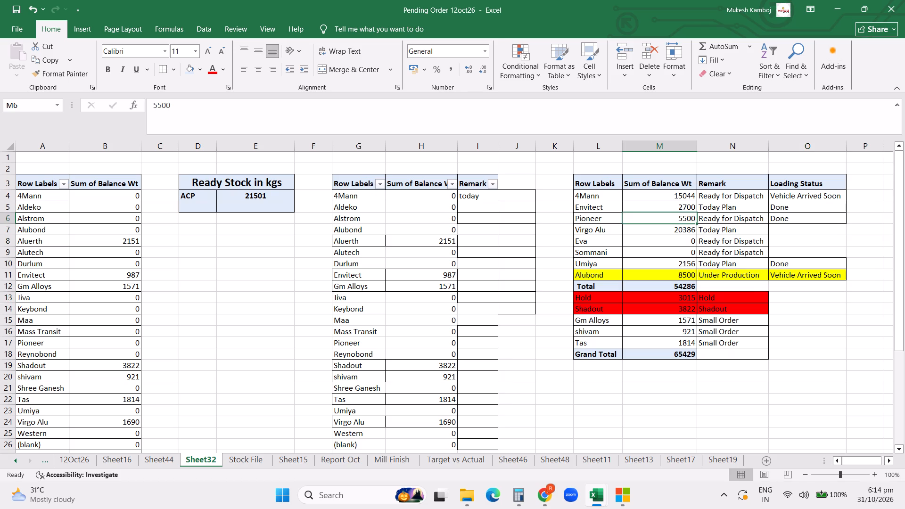
pyautogui.click(338, 455)
pyautogui.click(260, 458)
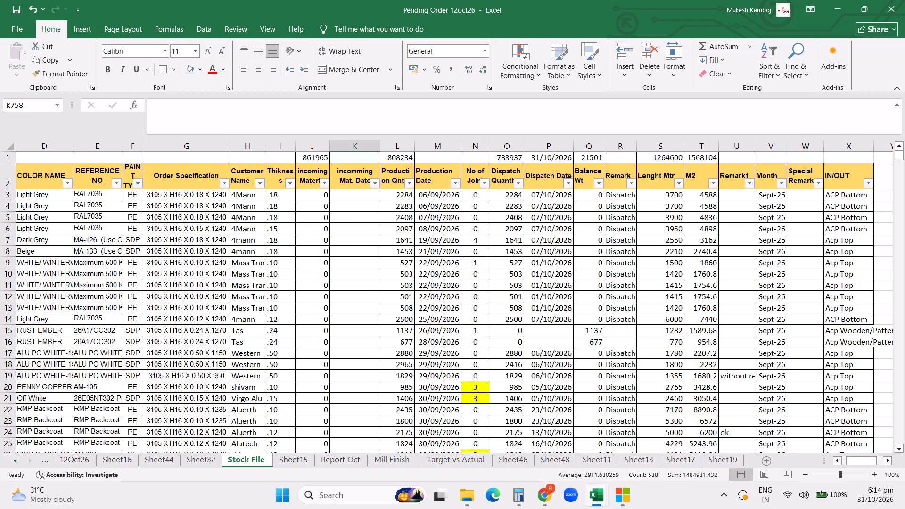
pyautogui.click(258, 180)
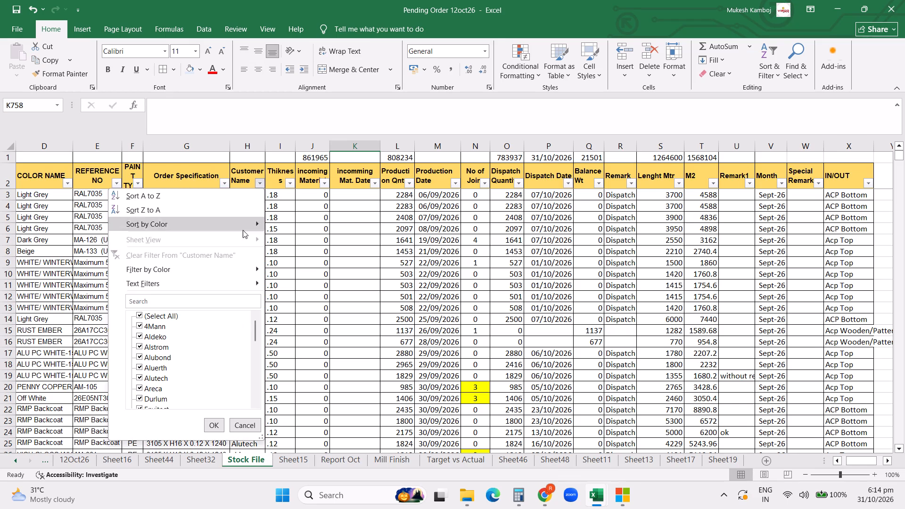
pyautogui.click(502, 231)
pyautogui.click(564, 183)
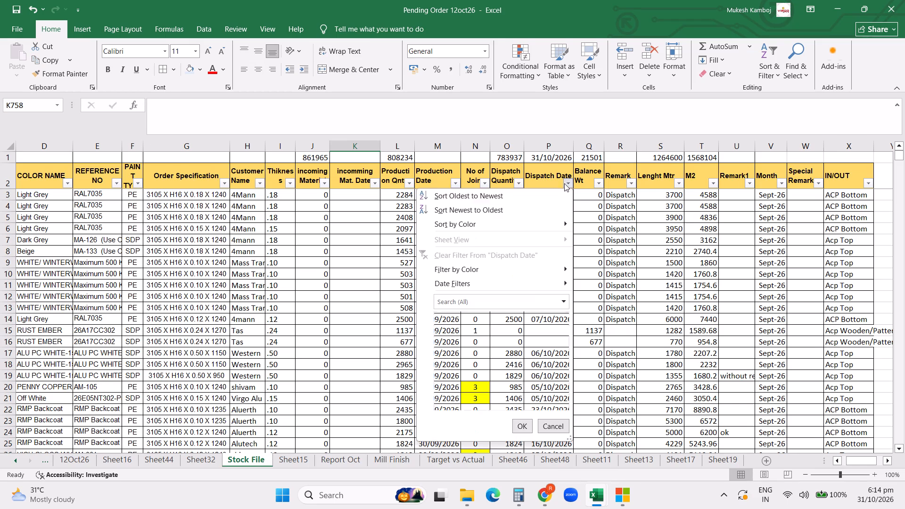
pyautogui.click(468, 328)
pyautogui.scroll(-18, 484, 369)
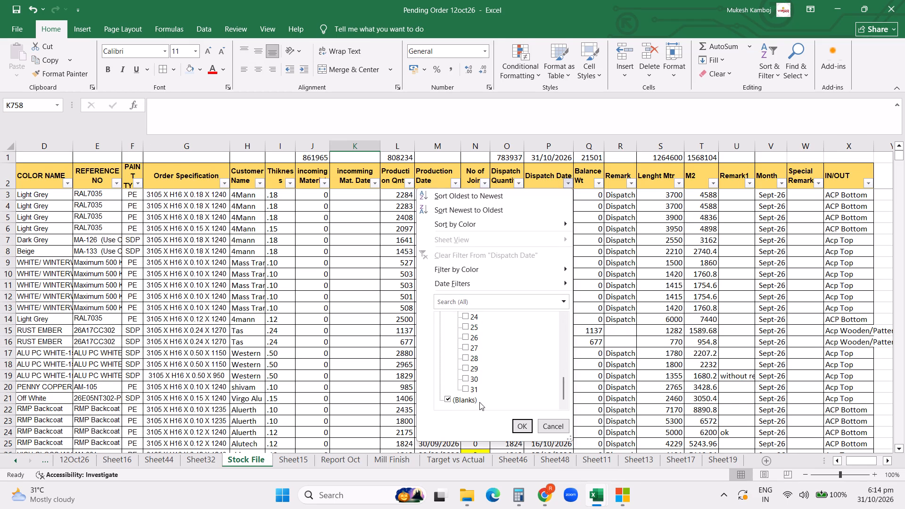
pyautogui.click(475, 389)
pyautogui.click(469, 402)
pyautogui.click(519, 420)
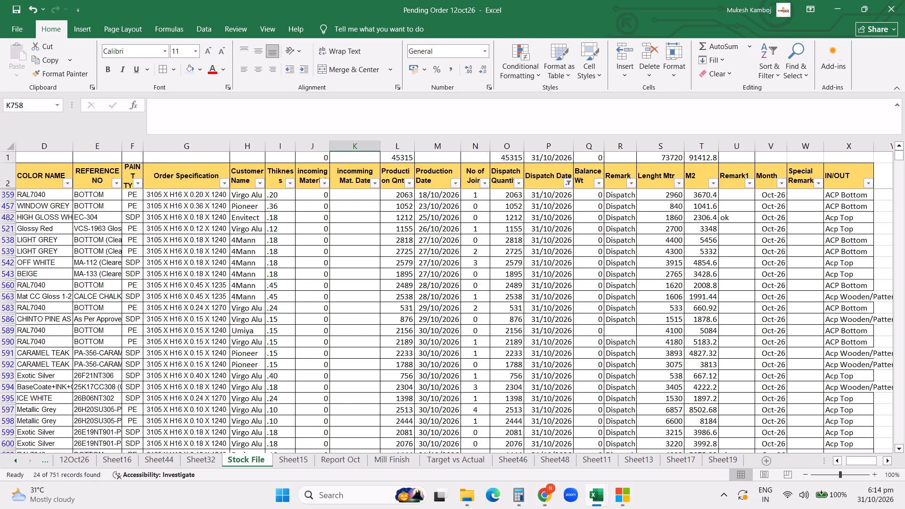
# Filter Stock File's Customer Name column to Virgo Alu to check its dispatched quantity.
pyautogui.click(262, 184)
pyautogui.click(164, 314)
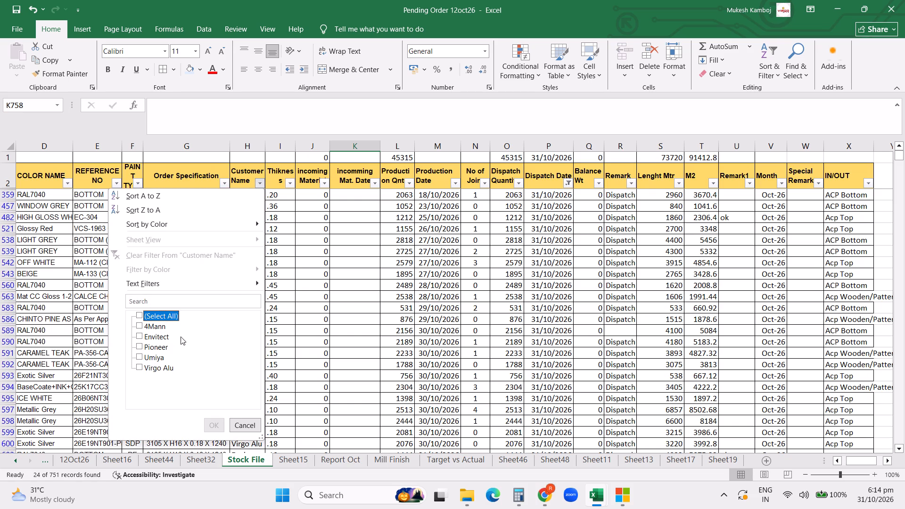
pyautogui.click(161, 367)
pyautogui.click(210, 423)
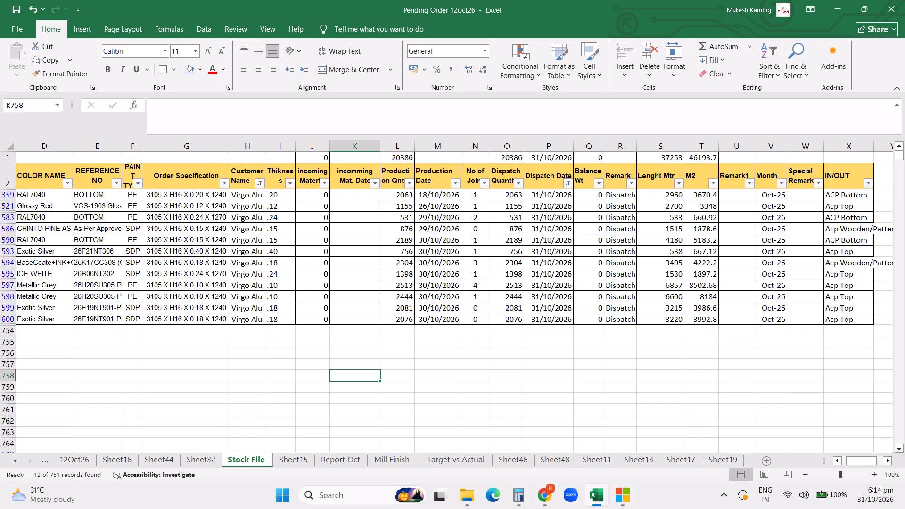
# Filter Stock File's Customer Name column to 4Mann and compare its dispatched quantity with Sheet32's dispatch plan table.
pyautogui.click(260, 183)
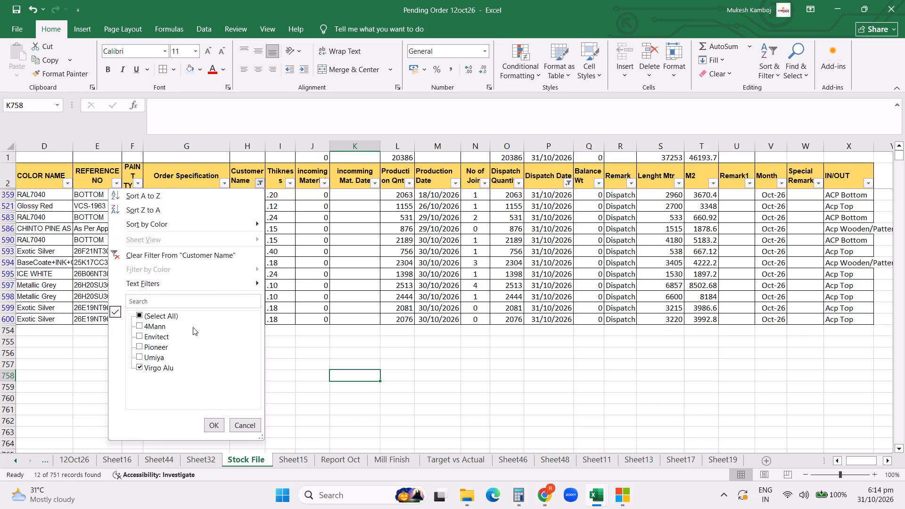
pyautogui.tripleClick(146, 313)
pyautogui.click(148, 329)
pyautogui.click(210, 425)
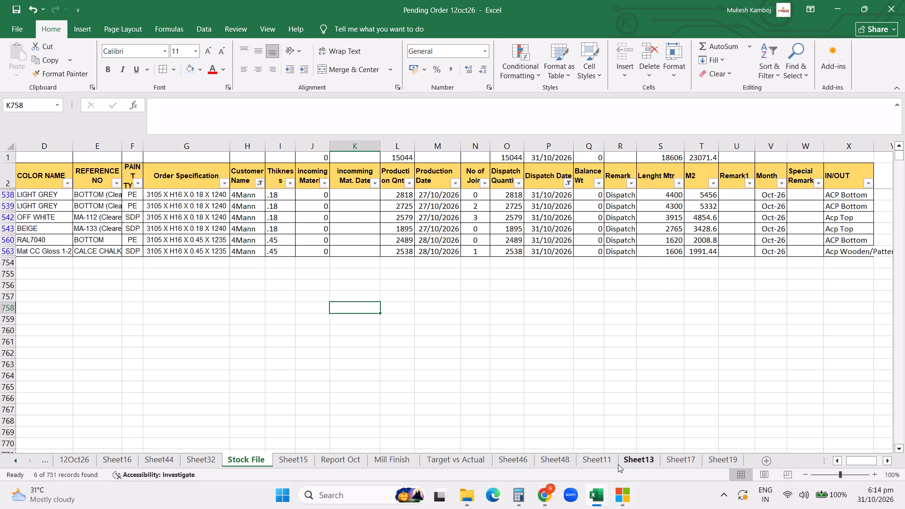
pyautogui.click(198, 458)
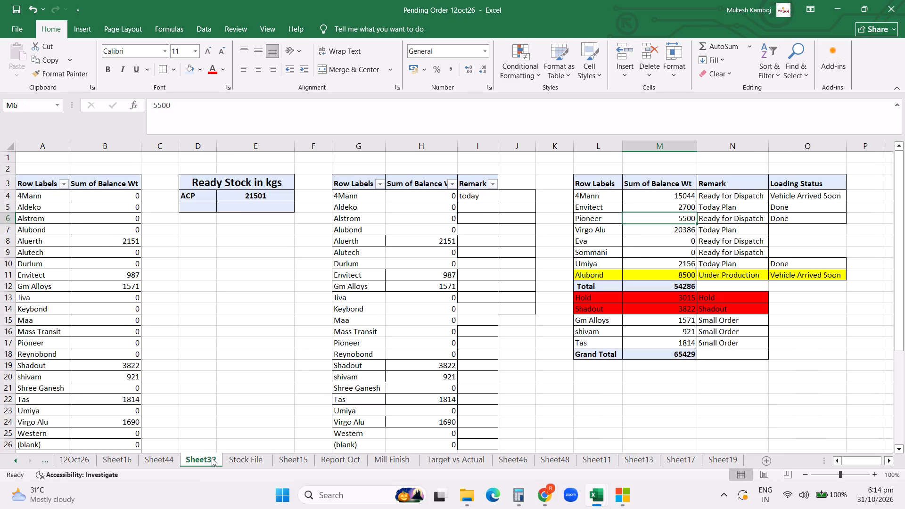
# Filter Stock File's Customer Name column to Envitect only to check its dispatched quantity.
pyautogui.click(228, 458)
pyautogui.click(259, 184)
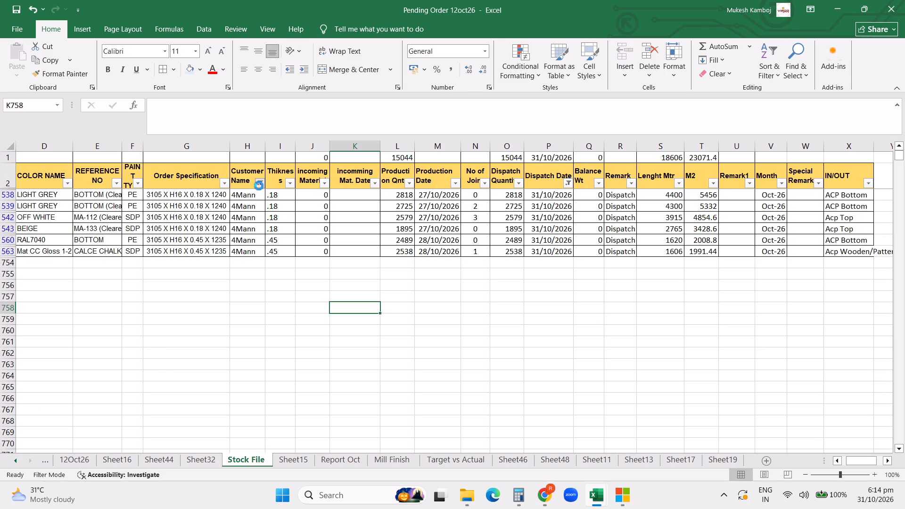
pyautogui.click(156, 329)
pyautogui.click(155, 341)
pyautogui.click(212, 422)
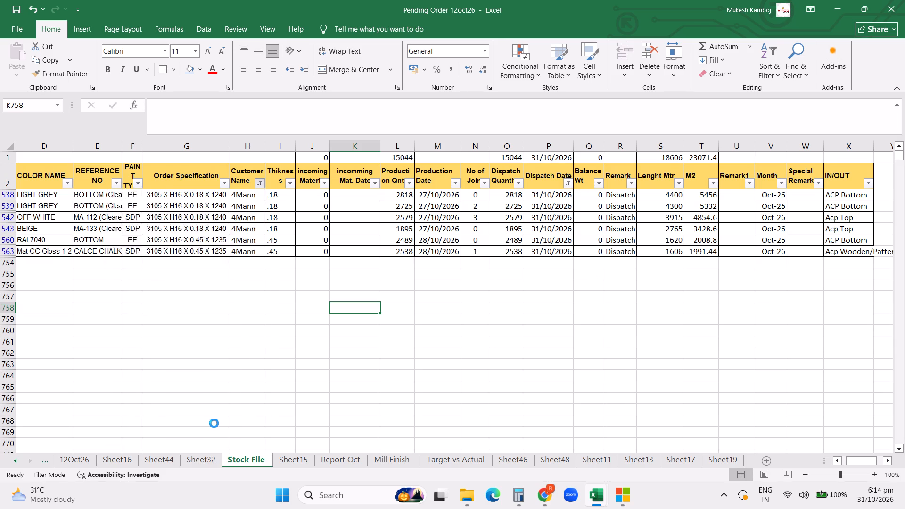
# Set Envitect's Sum of Balance Wt in Sheet32's dispatch plan table, cell M5, to 2656.
pyautogui.click(202, 453)
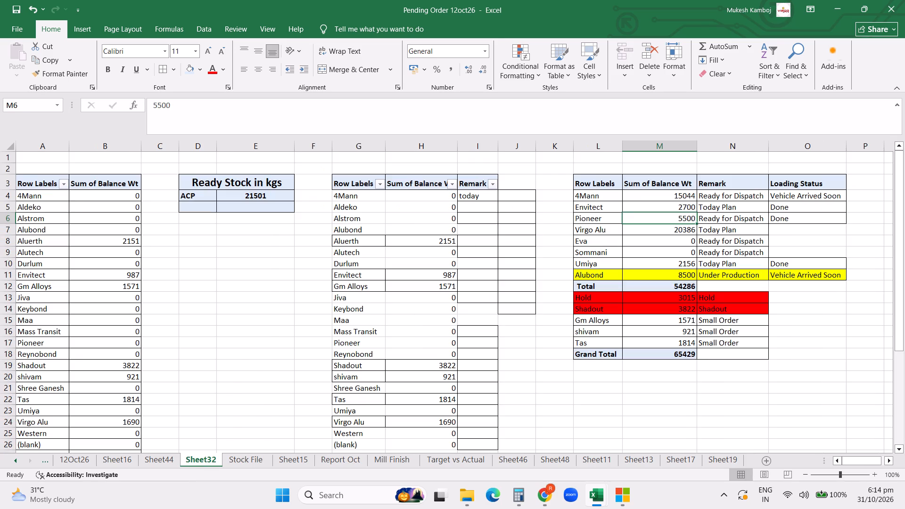
pyautogui.click(672, 207)
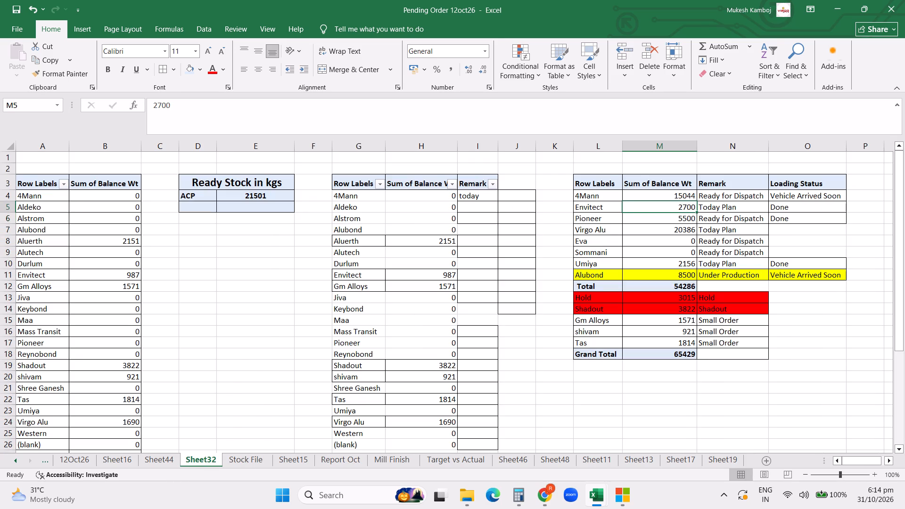
pyautogui.write('2656')
pyautogui.press('Return')
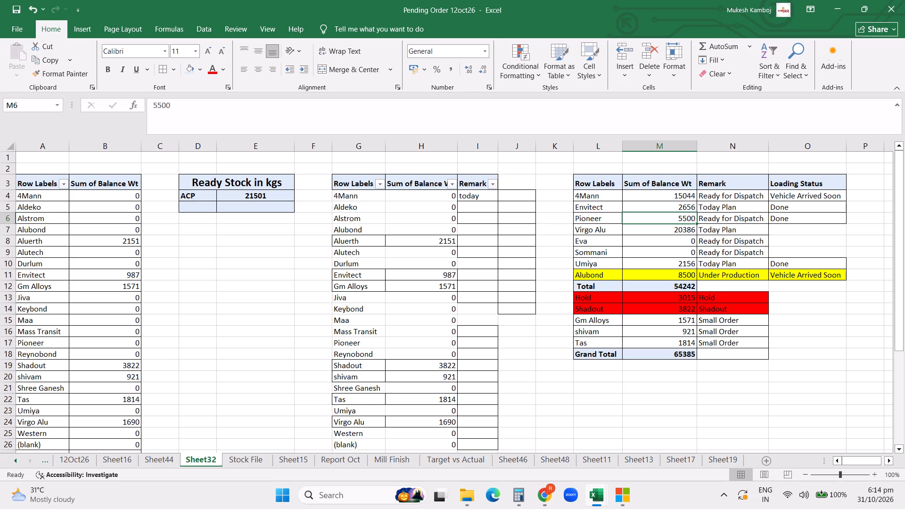
# Filter Stock File's Customer Name column to Pioneer only.
pyautogui.click(157, 460)
pyautogui.click(187, 460)
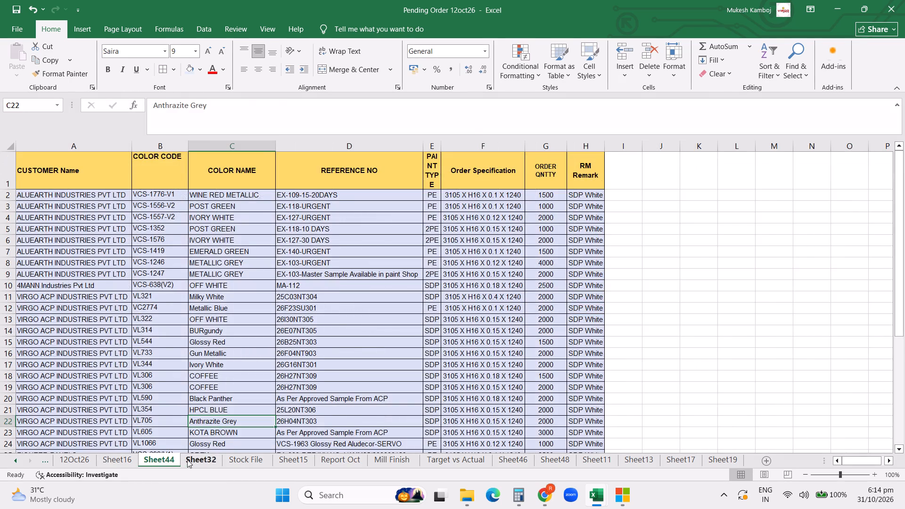
pyautogui.click(240, 464)
pyautogui.click(257, 182)
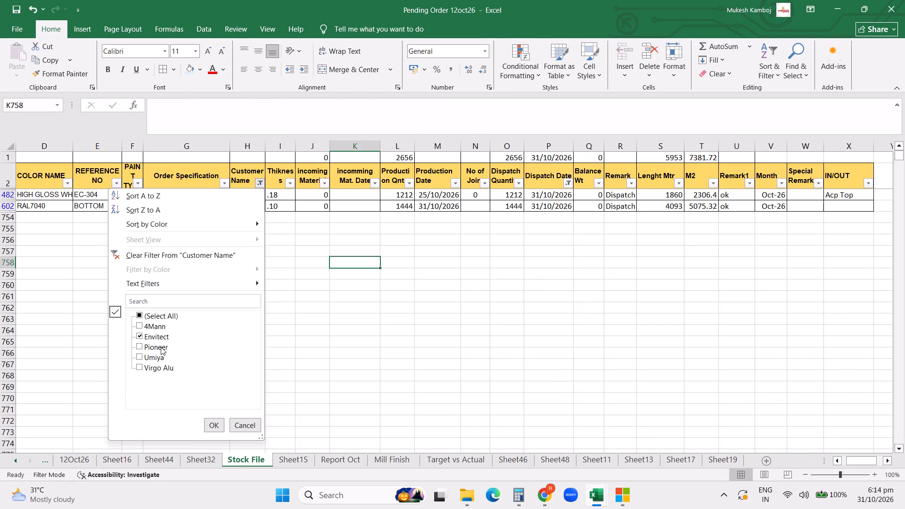
pyautogui.click(151, 336)
pyautogui.click(154, 346)
pyautogui.click(206, 422)
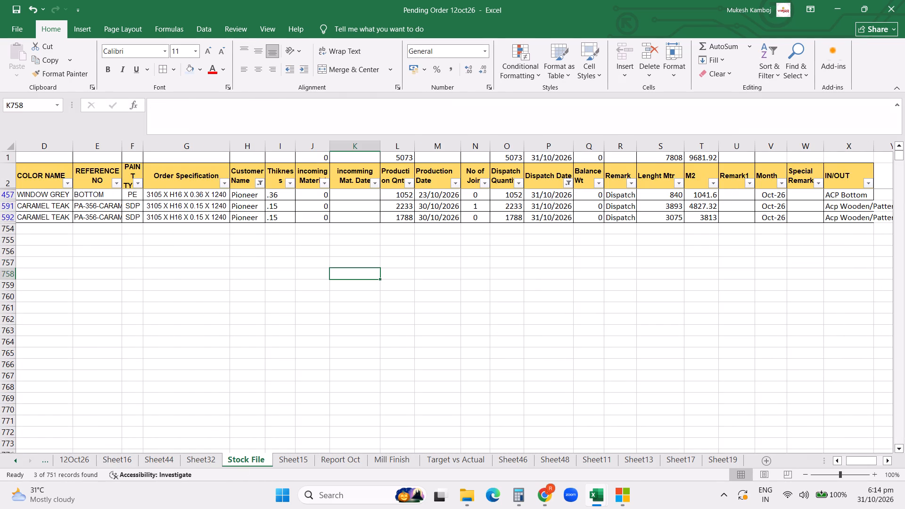
# Enter 681 in the Production Qnty column below the filtered Pioneer rows, cell L754.
pyautogui.scroll(9, 452, 337)
pyautogui.click(401, 228)
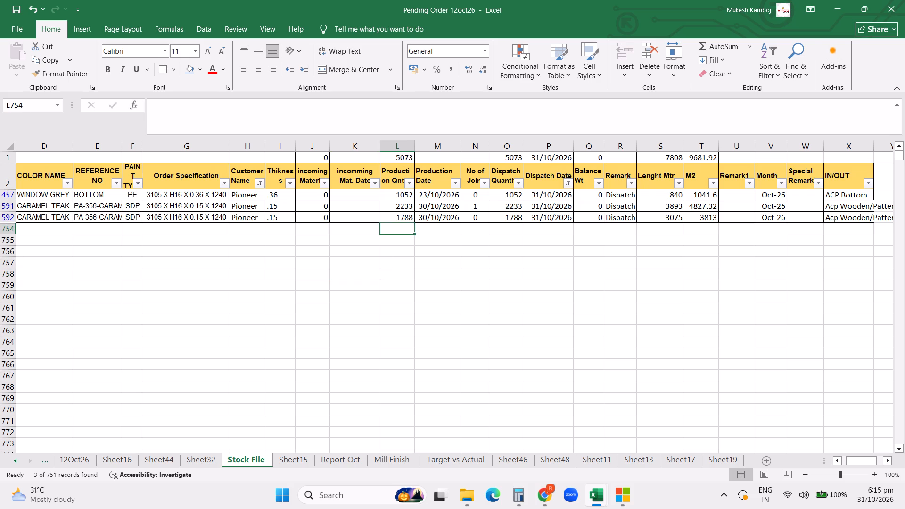
pyautogui.press('7')
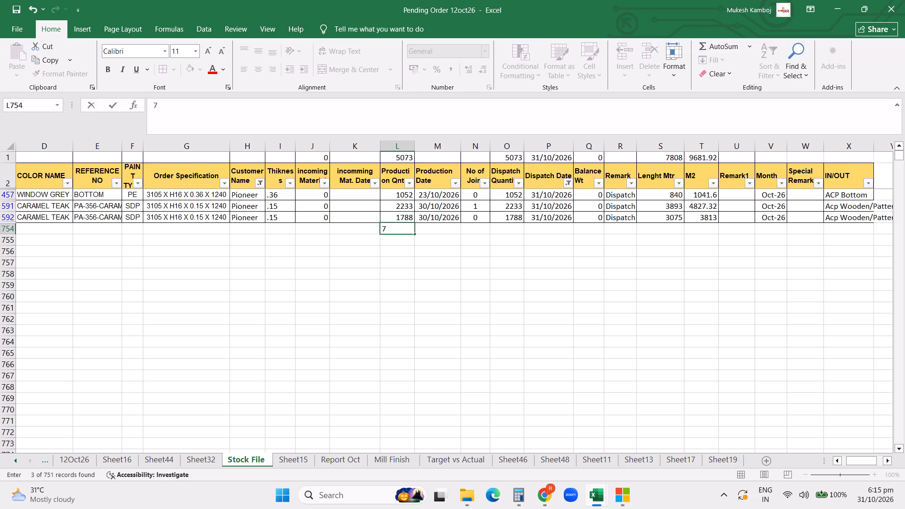
pyautogui.press('BackSpace')
pyautogui.write('681')
pyautogui.press('Return')
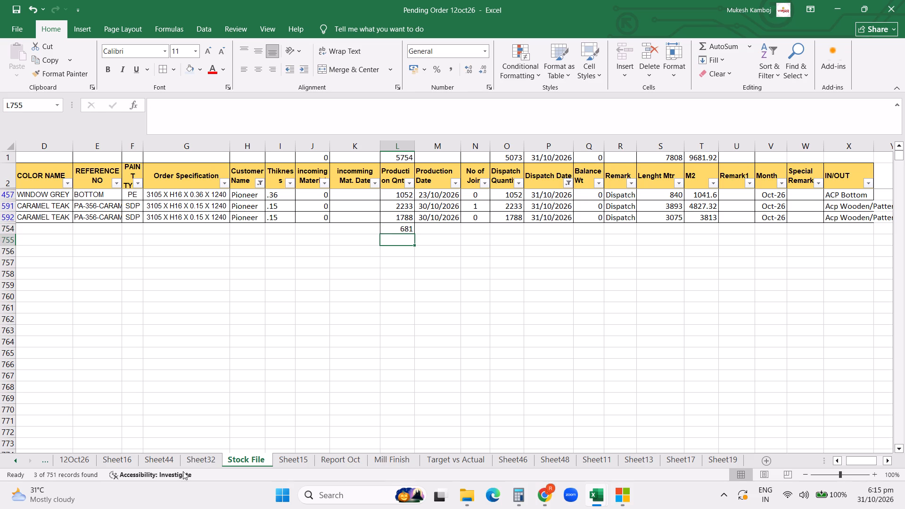
# Set Pioneer's Sum of Balance Wt in Sheet32's dispatch plan table, cell M6, to 5754.
pyautogui.click(199, 460)
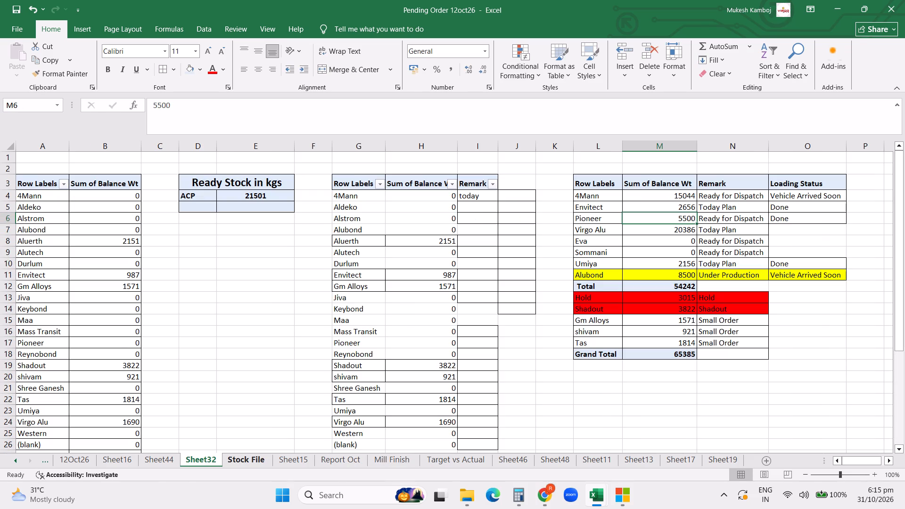
pyautogui.write('5754')
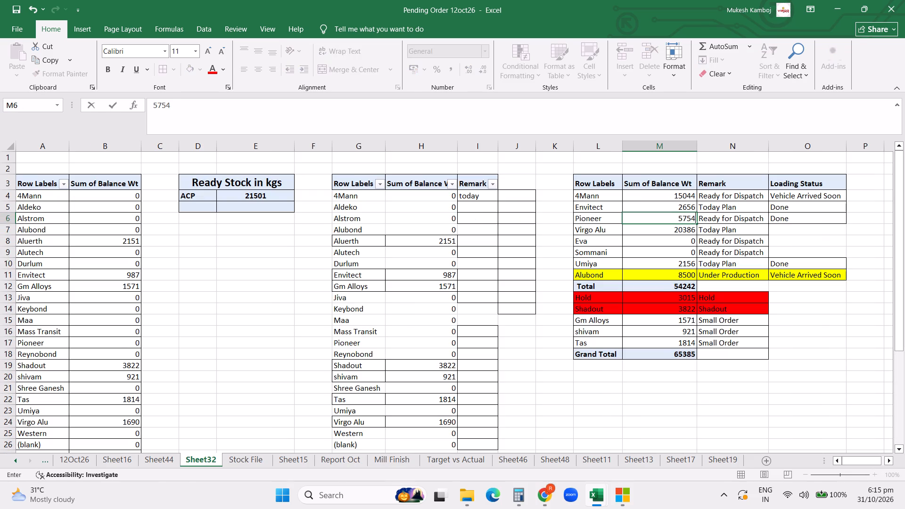
pyautogui.press('Return')
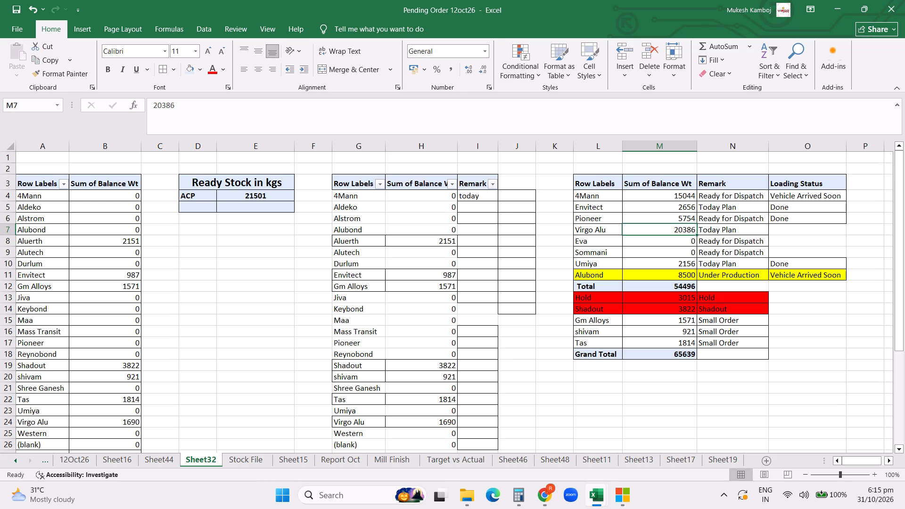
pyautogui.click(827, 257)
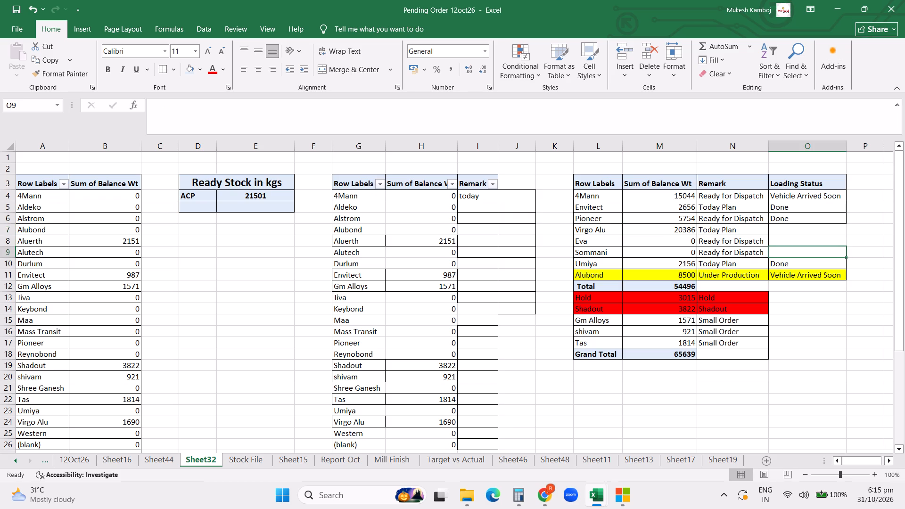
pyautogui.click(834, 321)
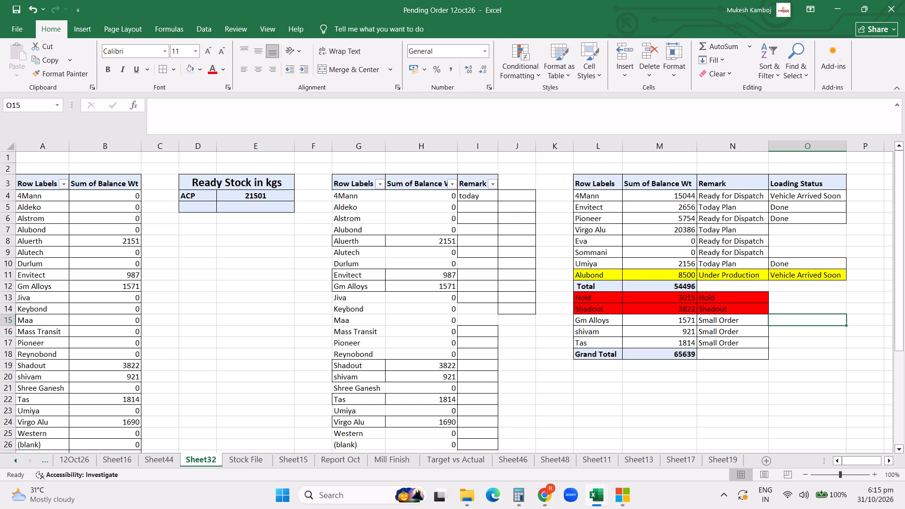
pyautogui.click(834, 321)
# Select the dispatch plan table's Row Labels and Sum of Balance Wt columns from the headers through Total, L3:M12.
pyautogui.moveTo(598, 182); pyautogui.dragTo(658, 227)
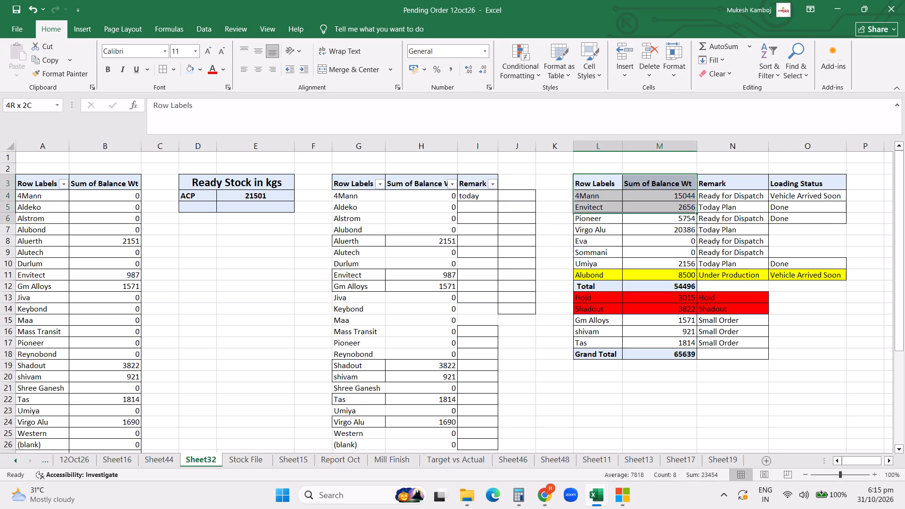
pyautogui.moveTo(658, 227); pyautogui.dragTo(660, 284)
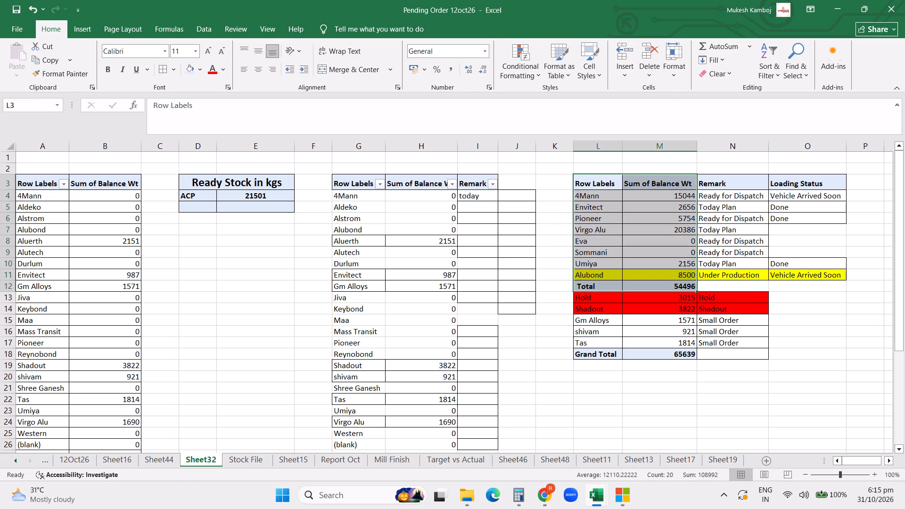
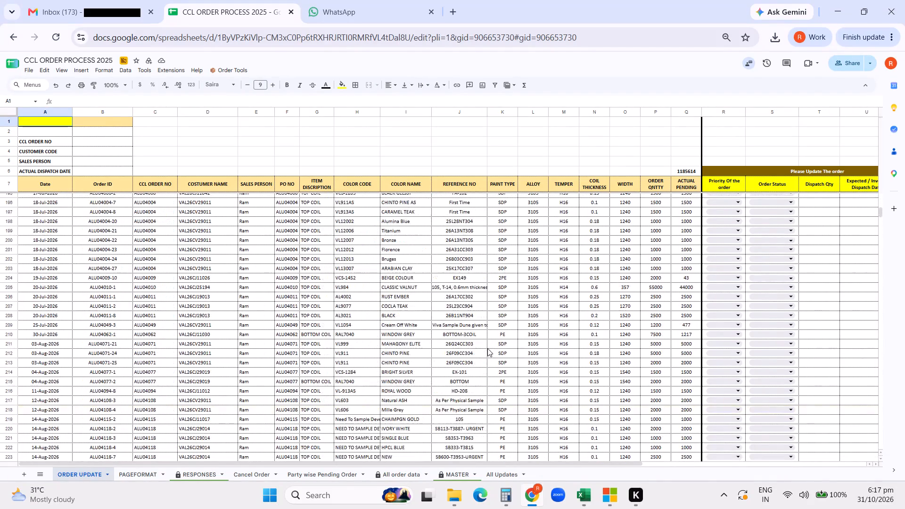
# Review the pending order rows in the ORDER UPDATE sheet of CCL ORDER PROCESS 2025, down to the latest 31-Oct-2026 entries.
pyautogui.scroll(-16, 487, 348)
pyautogui.scroll(1, 487, 349)
pyautogui.scroll(-12, 487, 350)
pyautogui.scroll(2, 487, 349)
pyautogui.scroll(-16, 487, 349)
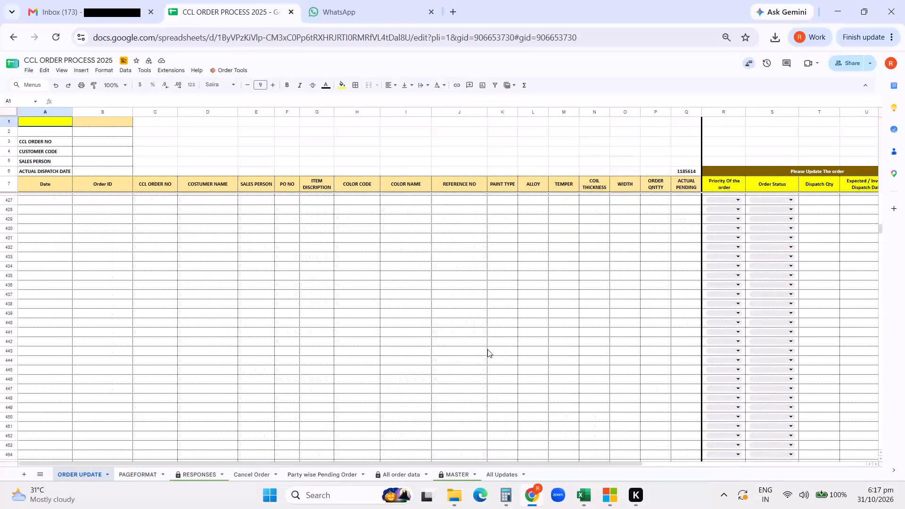
pyautogui.scroll(-2, 487, 349)
pyautogui.scroll(9, 518, 346)
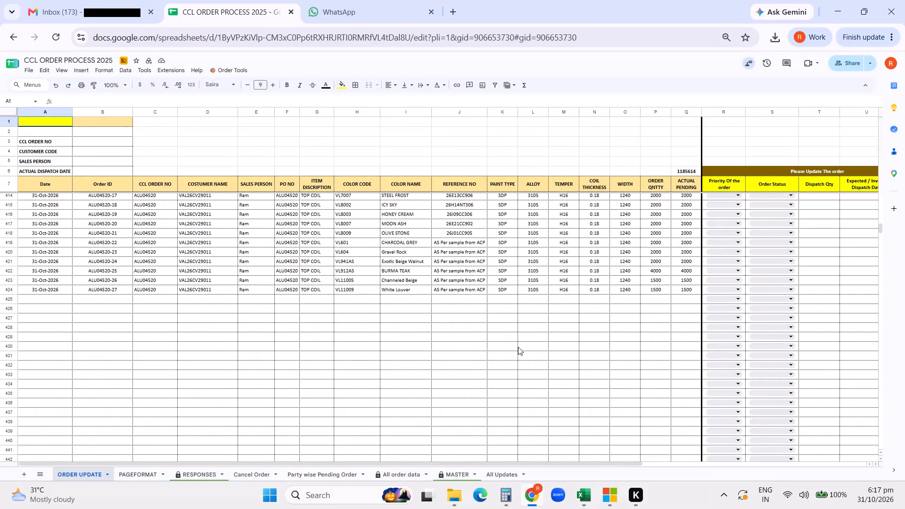
pyautogui.scroll(1, 518, 347)
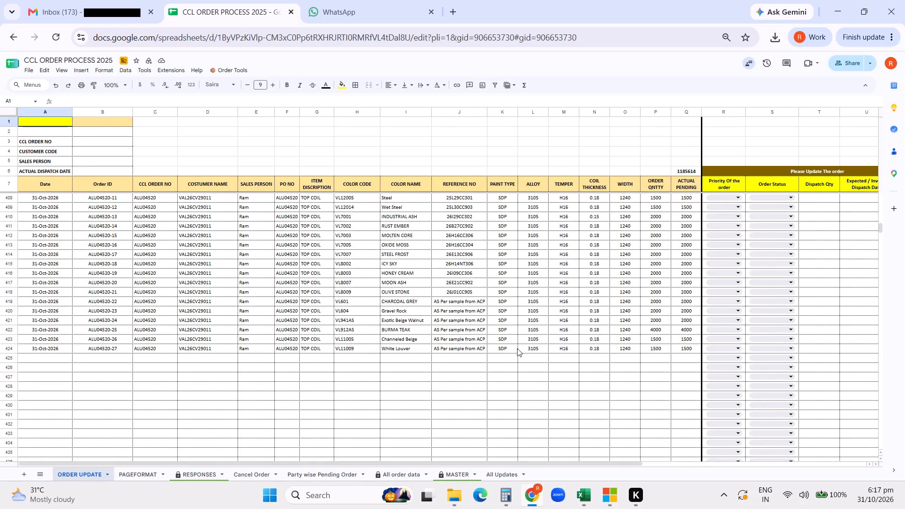
pyautogui.scroll(3, 517, 348)
pyautogui.scroll(-2, 517, 348)
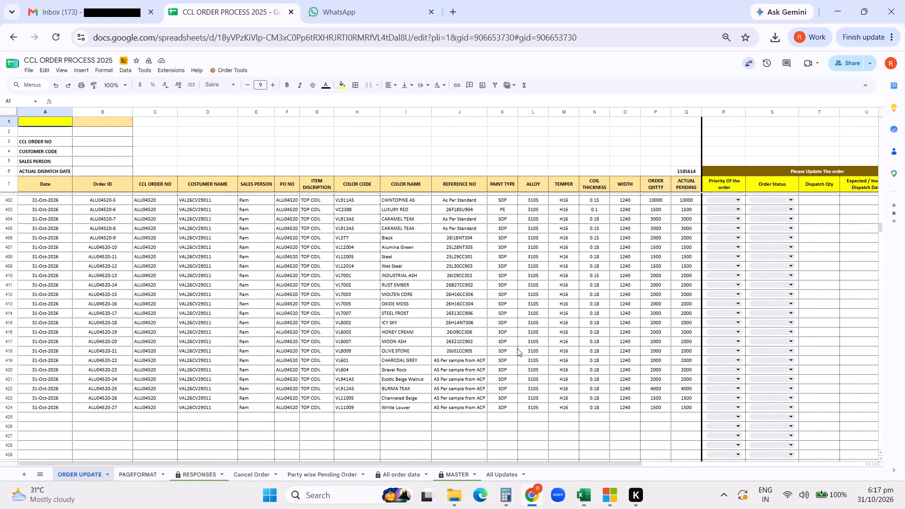
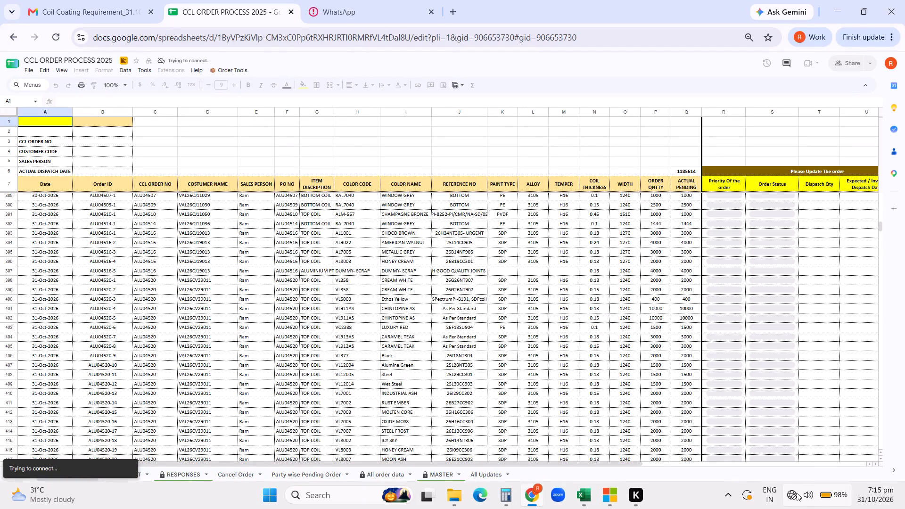
# Open the list of available Wi-Fi networks in Windows to restore the lost internet connection.
pyautogui.click(747, 277)
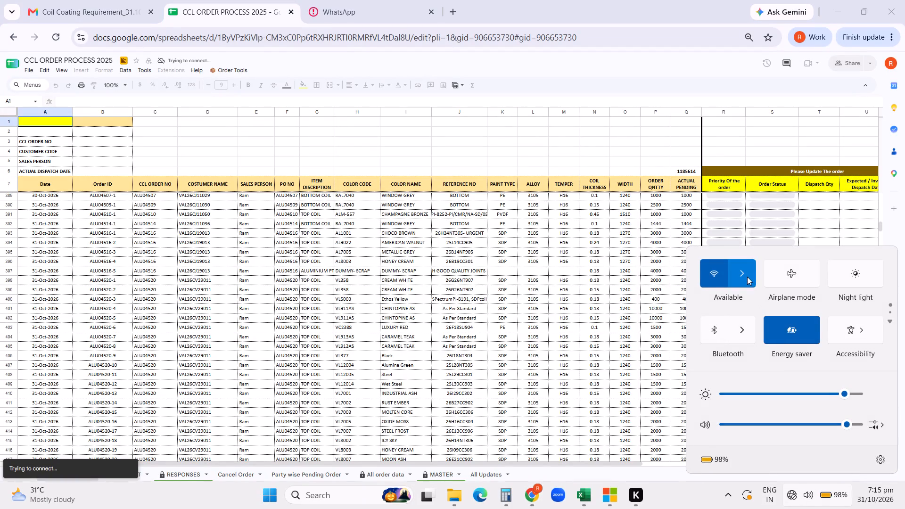
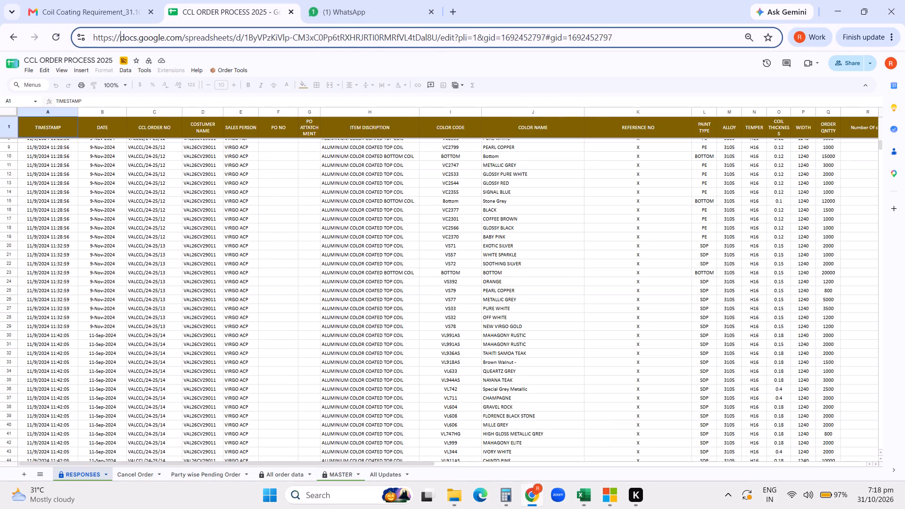
# Open the Party wise Pending Order sheet, and look through the workbook's full list of sheets, including the hidden ones.
pyautogui.click(220, 476)
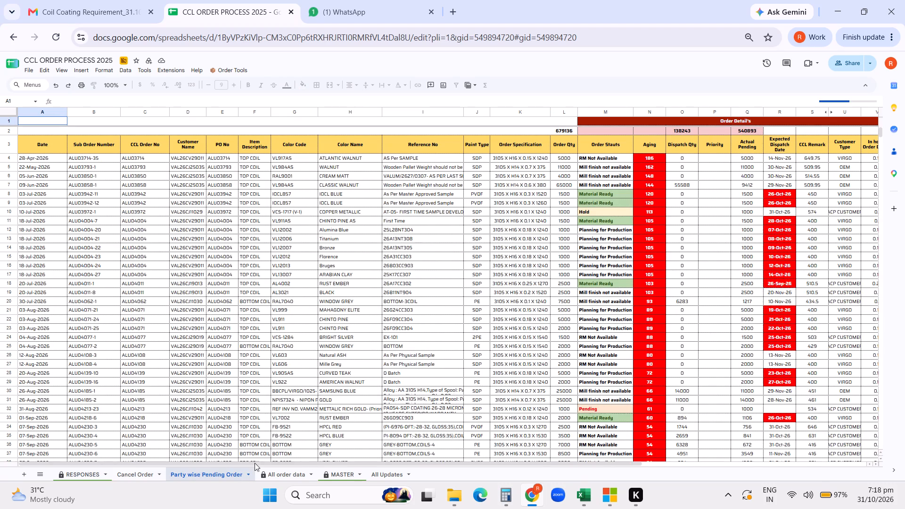
pyautogui.click(41, 475)
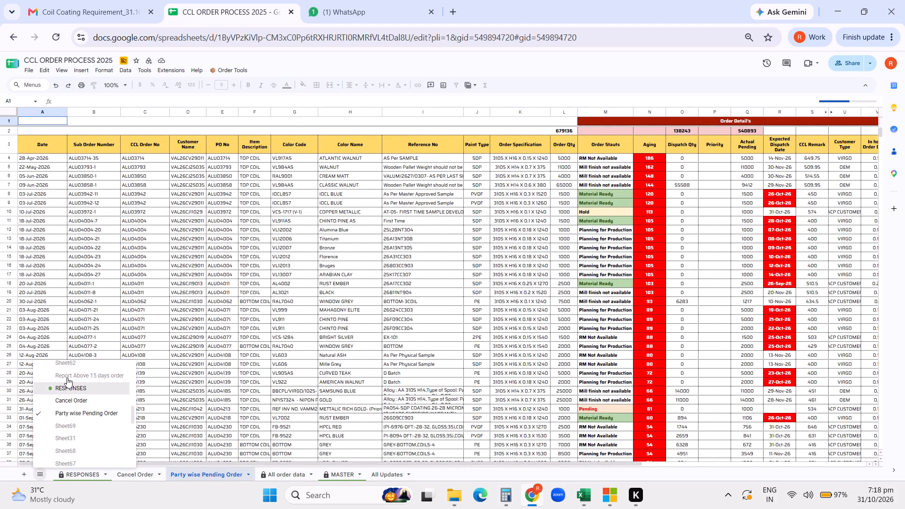
pyautogui.scroll(12, 124, 411)
pyautogui.scroll(-1, 107, 404)
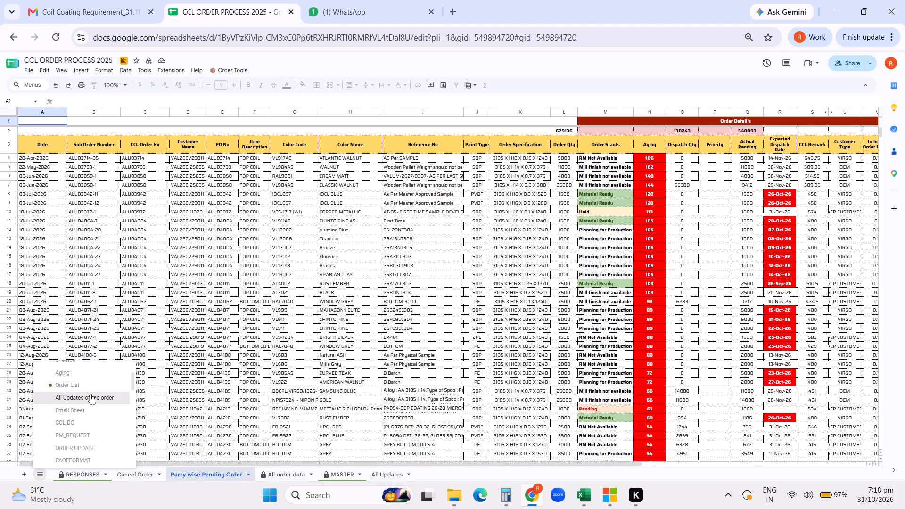
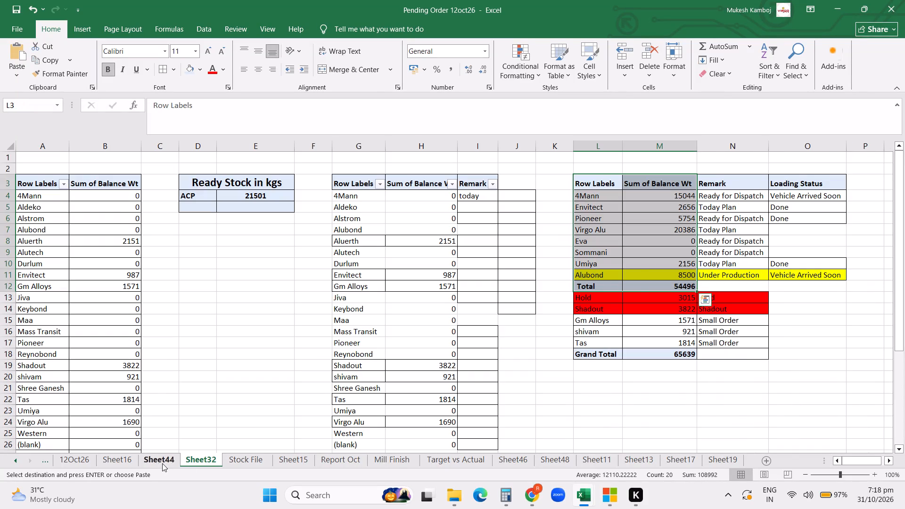
# Examine the pending orders in the 12Oct26 sheet, down to the final TAS INTERNATIONAL rows and the empty rows below them.
pyautogui.click(84, 458)
pyautogui.scroll(2, 514, 360)
pyautogui.scroll(-14, 515, 360)
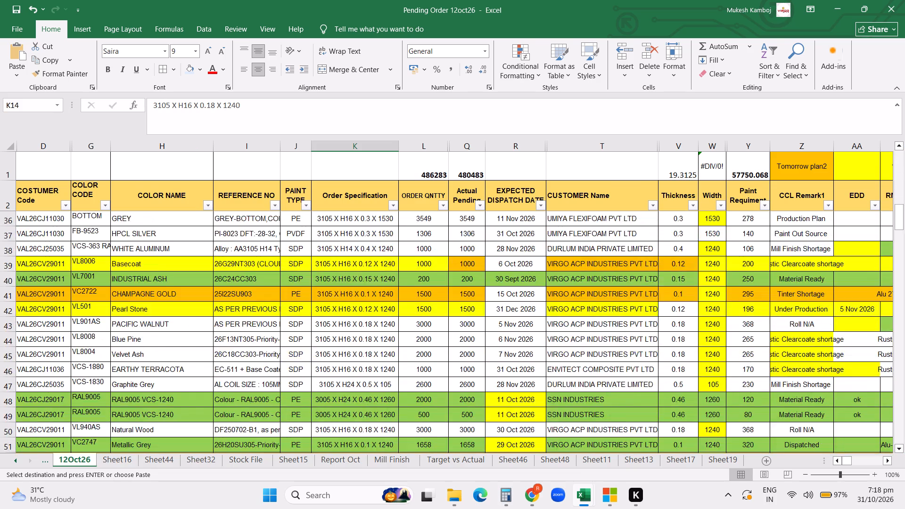
pyautogui.scroll(-20, 516, 369)
pyautogui.scroll(-17, 516, 369)
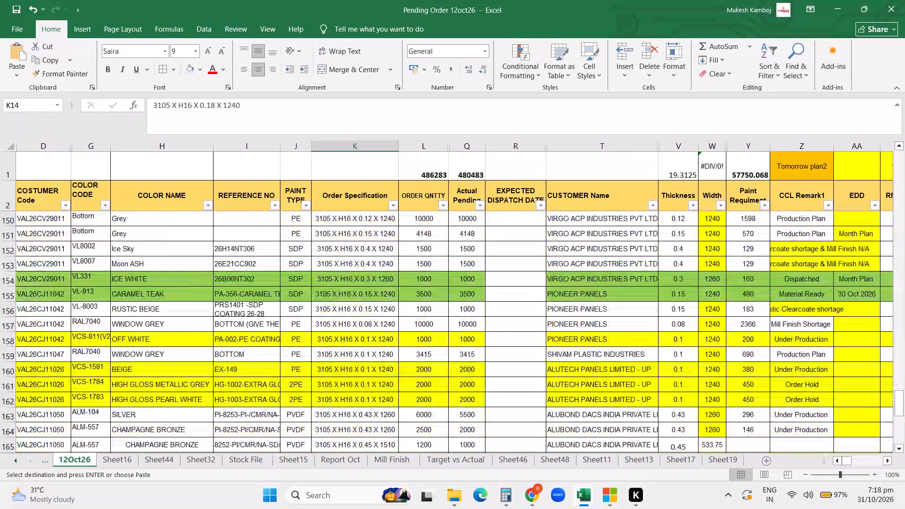
pyautogui.scroll(-9, 518, 374)
pyautogui.scroll(3, 517, 374)
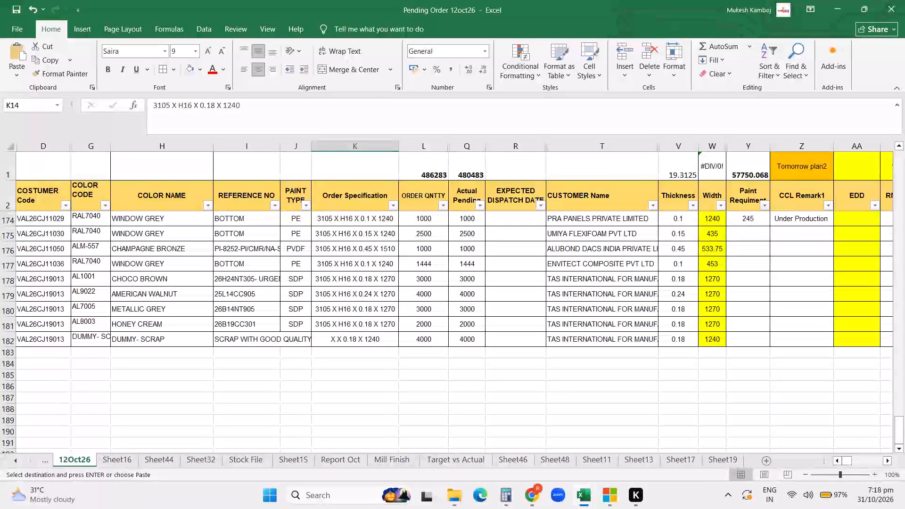
pyautogui.click(517, 374)
pyautogui.press('Left')
pyautogui.press('Left')
pyautogui.press('Left')
pyautogui.press('Left')
pyautogui.press('Left')
pyautogui.press('Left')
pyautogui.press('Left')
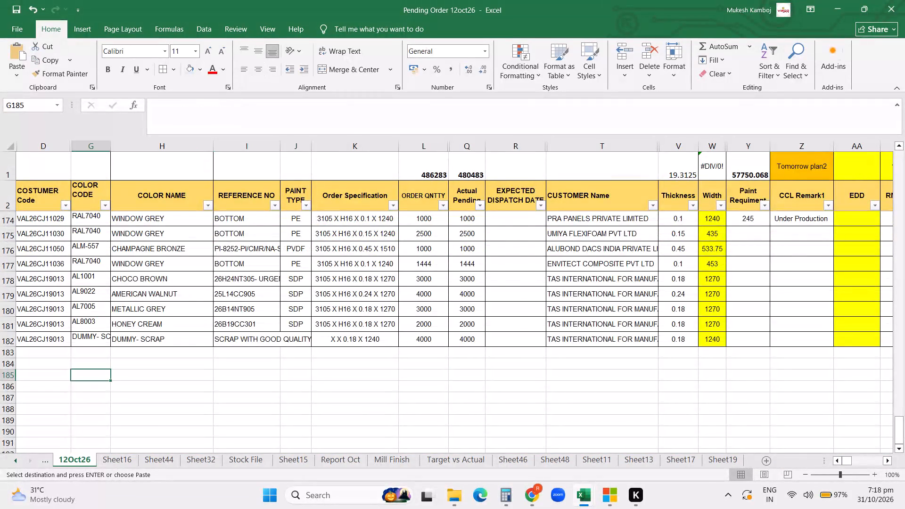
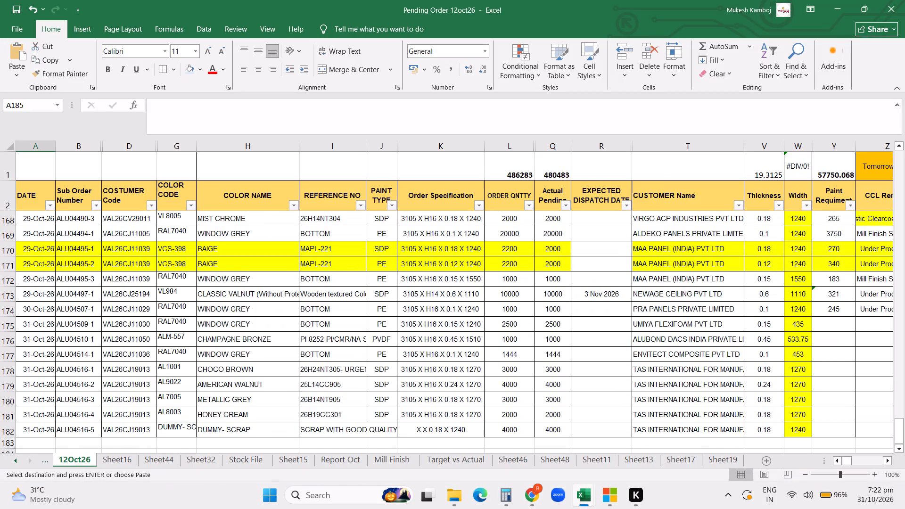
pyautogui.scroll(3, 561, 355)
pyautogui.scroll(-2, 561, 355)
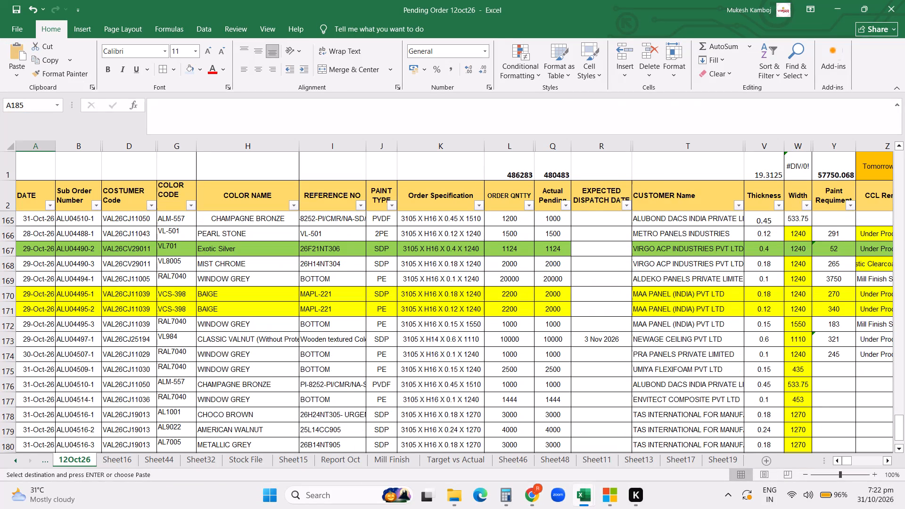
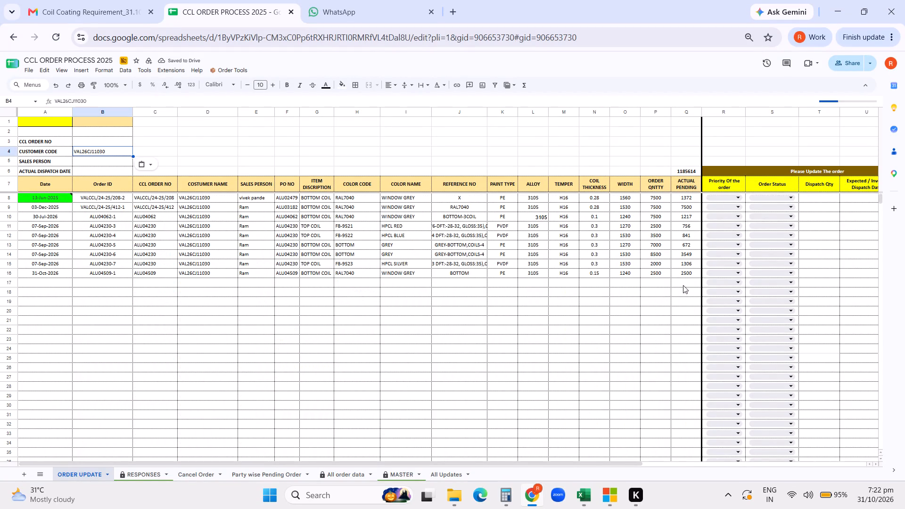
# Mark order ALU04509-1 as Dispatched, with a dispatch quantity of 2500 and a dispatch date of 10/31/2026.
pyautogui.click(764, 271)
pyautogui.click(763, 326)
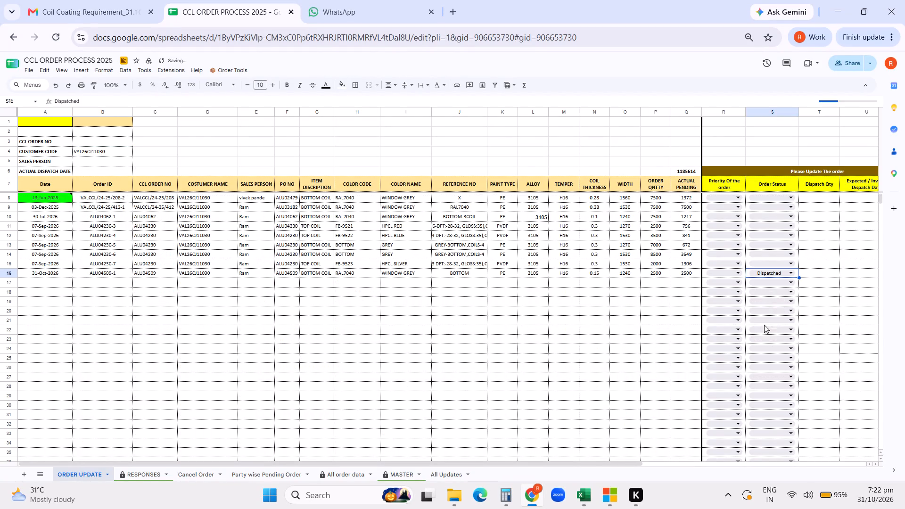
pyautogui.click(806, 274)
pyautogui.write('2500')
pyautogui.press('Return')
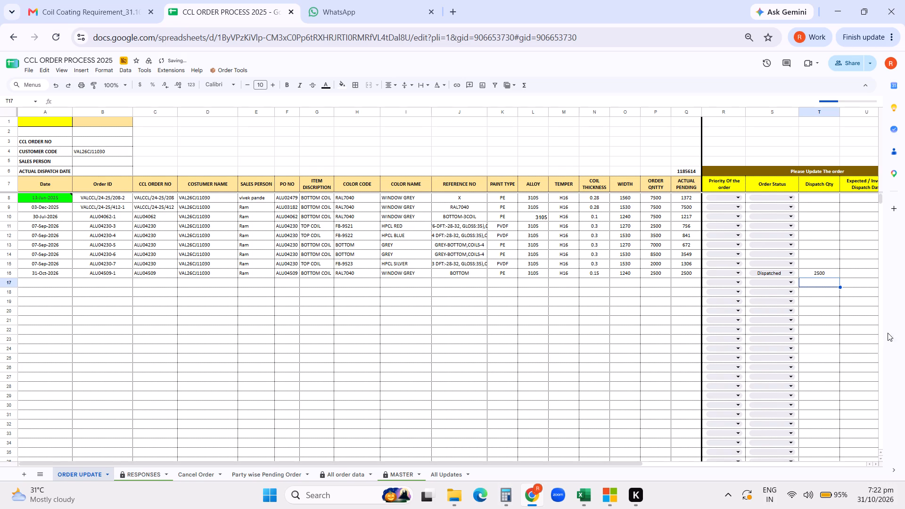
pyautogui.doubleClick(860, 272)
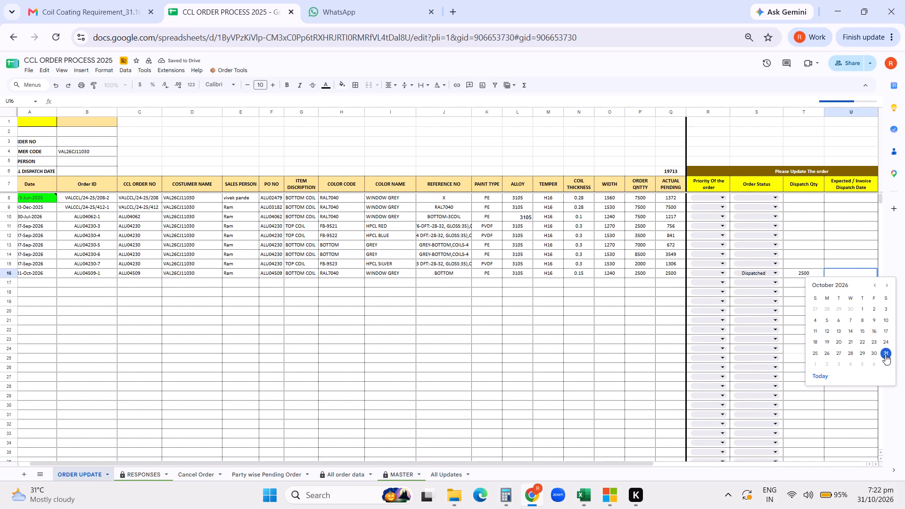
pyautogui.click(888, 352)
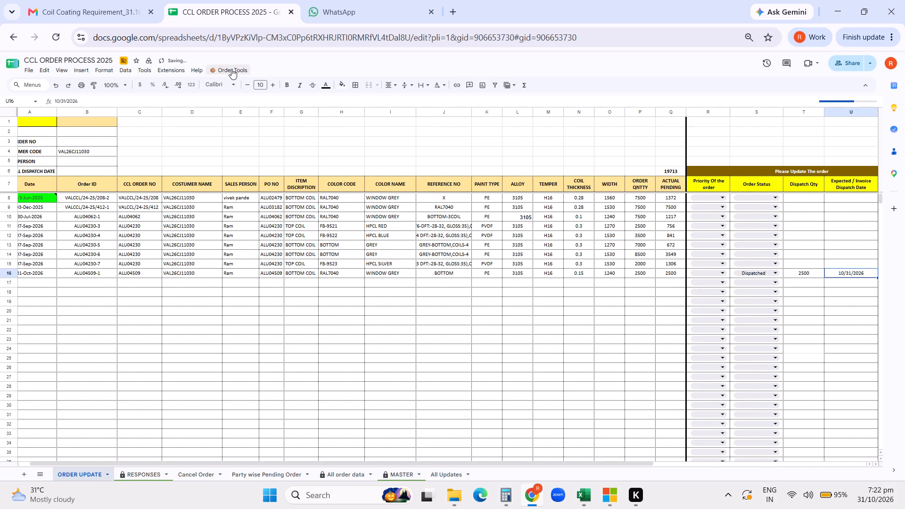
# Run the spreadsheet's custom order script to process the filled-in dispatch update.
pyautogui.click(231, 68)
pyautogui.click(230, 79)
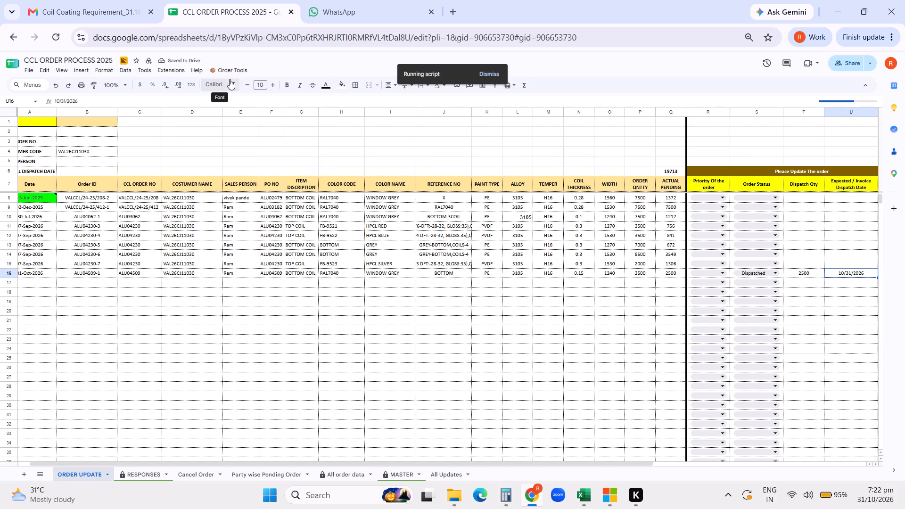
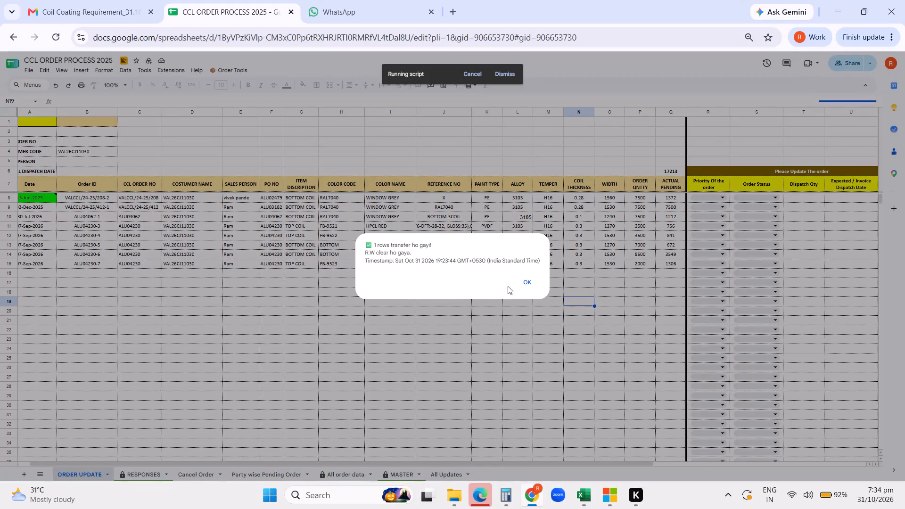
# Acknowledge the order script's completion notice to return to the ORDER UPDATE sheet.
pyautogui.click(527, 281)
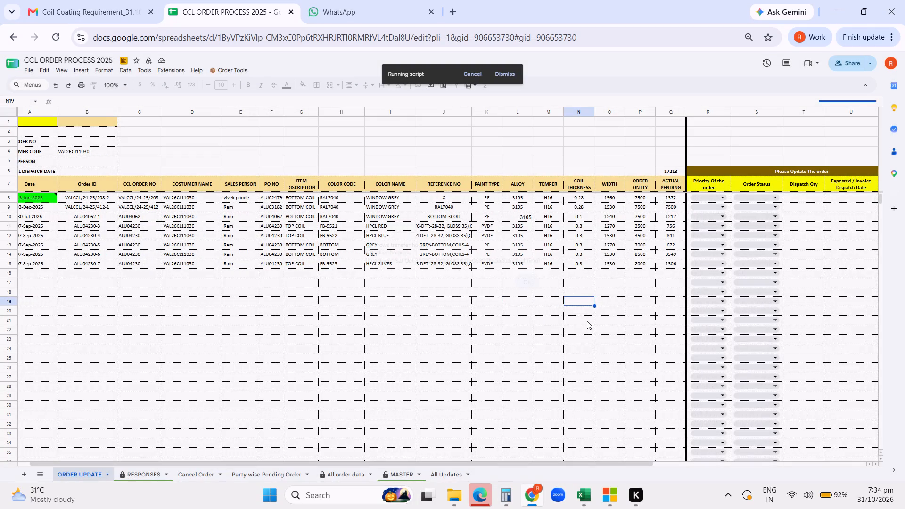